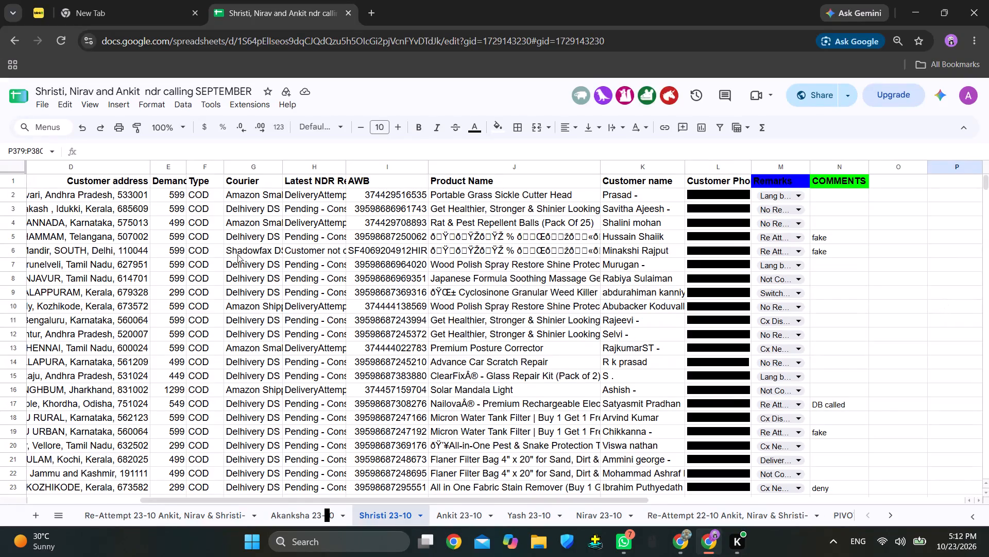
Check the list of people currently viewing the spreadsheet.
{"action": "left_click", "coordinate": [680, 92]}
{"action": "left_click", "coordinate": [668, 98]}
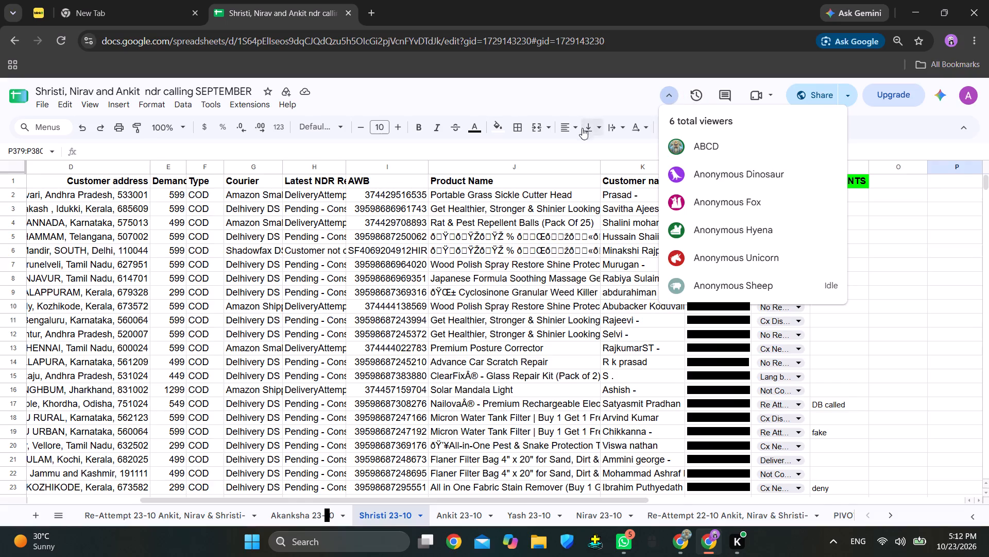
{"action": "left_click", "coordinate": [547, 100]}
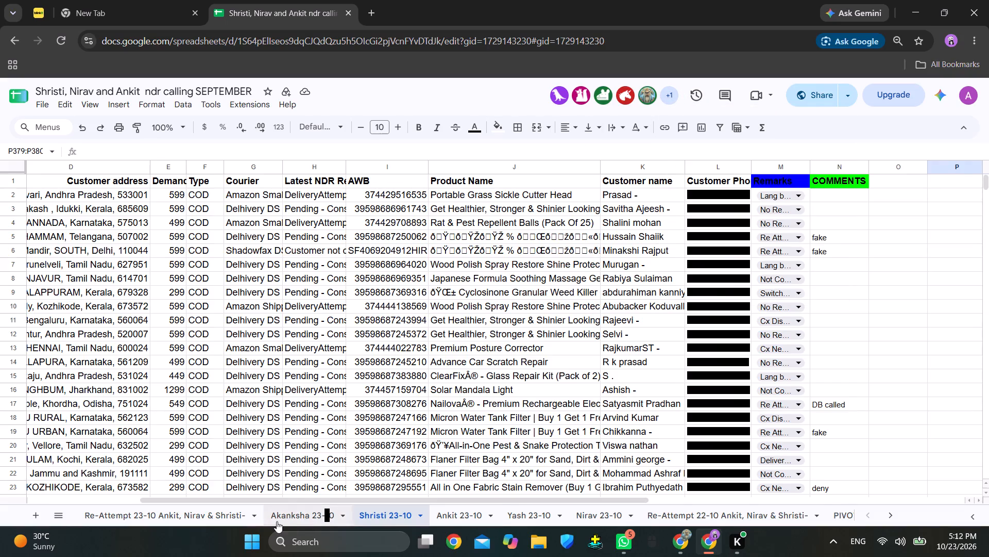
Examine the Remarks and COMMENTS entries down the rows of the Shristi 23-10 sheet.
{"action": "scroll", "coordinate": [587, 275], "scroll_direction": "down", "scroll_amount": 17}
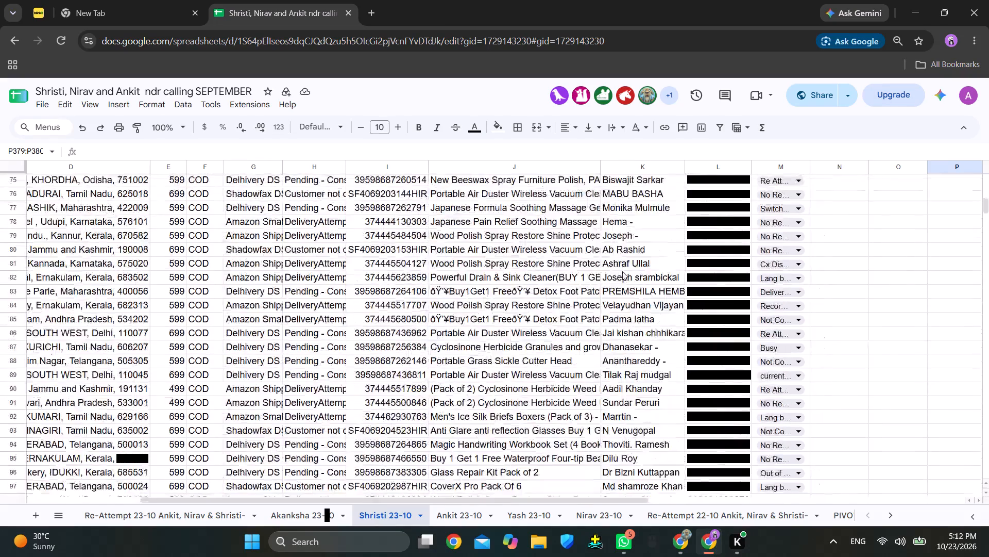
{"action": "scroll", "coordinate": [622, 271], "scroll_direction": "down", "scroll_amount": 14}
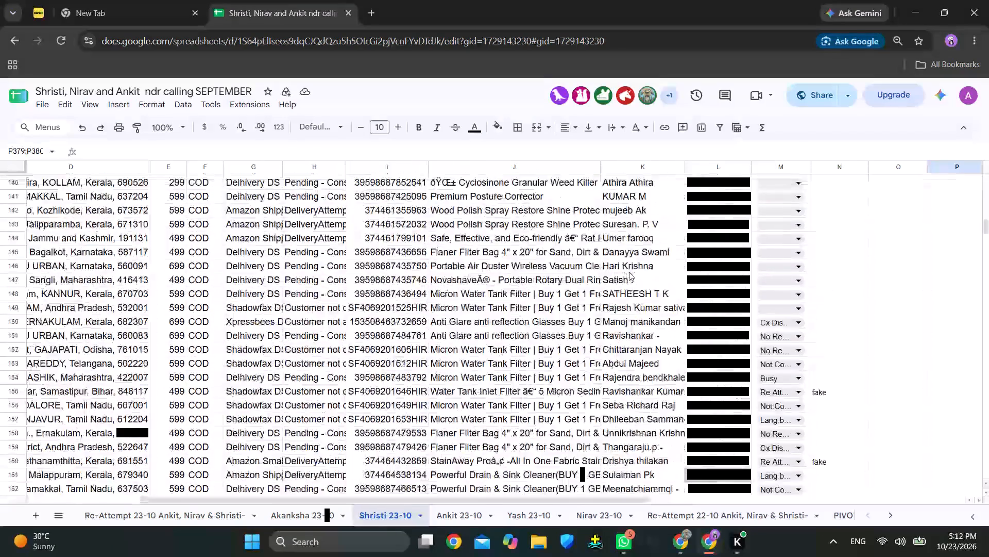
{"action": "scroll", "coordinate": [629, 272], "scroll_direction": "down", "scroll_amount": 10}
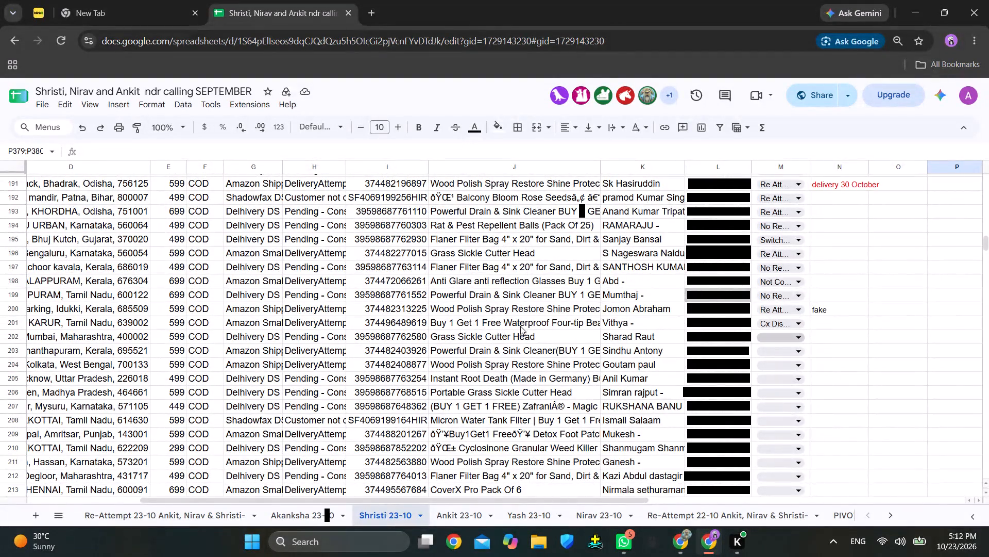
{"action": "scroll", "coordinate": [751, 266], "scroll_direction": "up", "scroll_amount": 3}
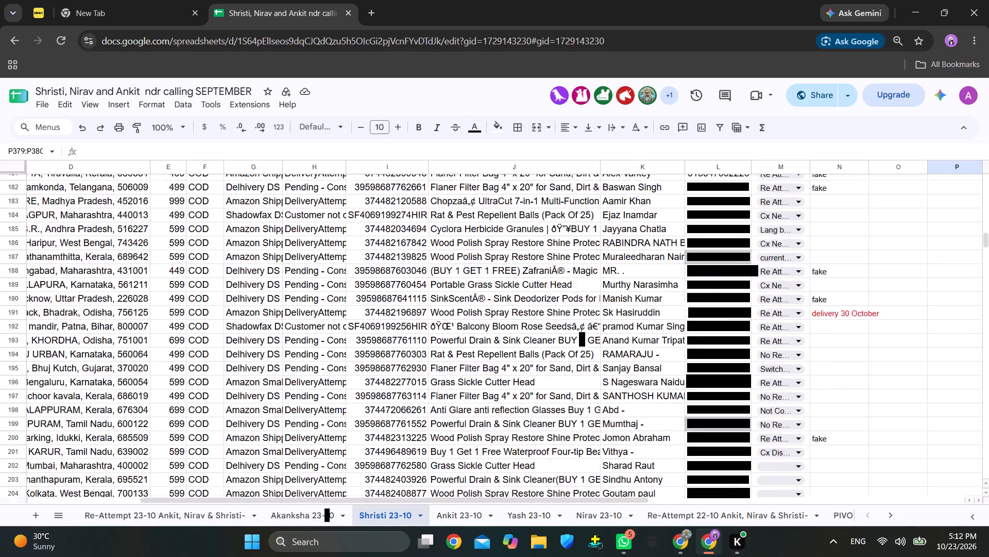
{"action": "scroll", "coordinate": [752, 266], "scroll_direction": "up", "scroll_amount": 9}
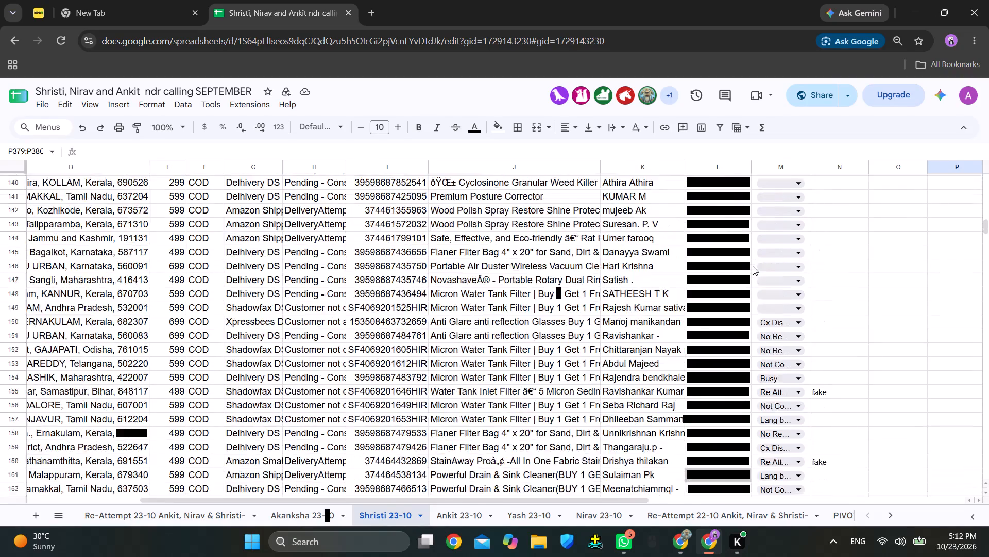
{"action": "scroll", "coordinate": [753, 266], "scroll_direction": "up", "scroll_amount": 3}
{"action": "scroll", "coordinate": [753, 267], "scroll_direction": "down", "scroll_amount": 2}
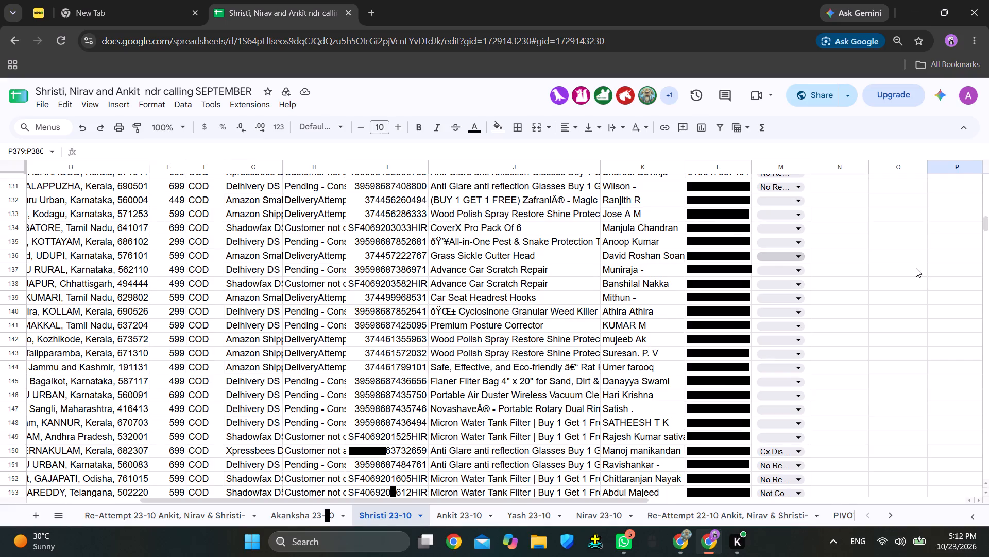
{"action": "scroll", "coordinate": [901, 276], "scroll_direction": "up", "scroll_amount": 1}
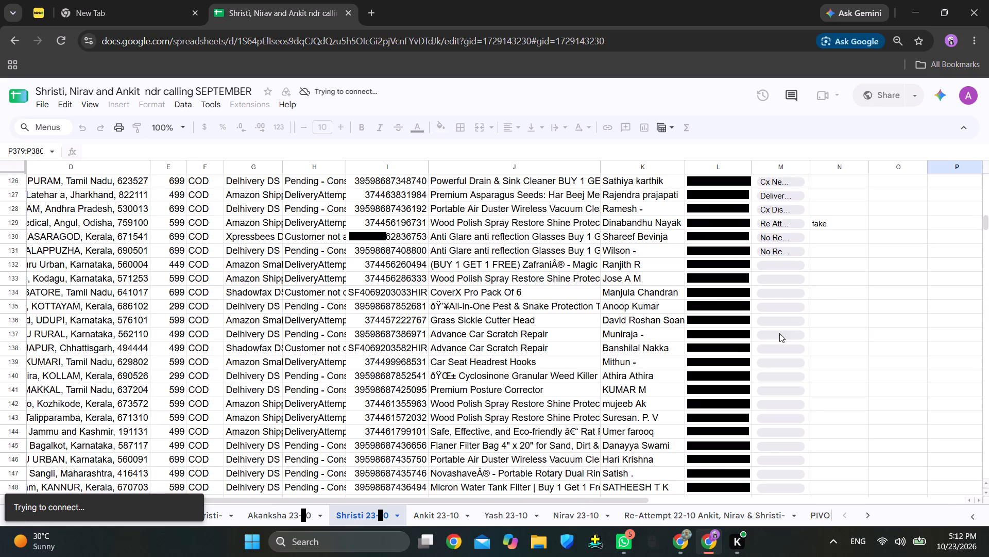
{"action": "scroll", "coordinate": [872, 290], "scroll_direction": "up", "scroll_amount": 11}
{"action": "scroll", "coordinate": [871, 291], "scroll_direction": "down", "scroll_amount": 1}
{"action": "scroll", "coordinate": [871, 289], "scroll_direction": "up", "scroll_amount": 7}
{"action": "scroll", "coordinate": [871, 284], "scroll_direction": "down", "scroll_amount": 1}
{"action": "scroll", "coordinate": [871, 284], "scroll_direction": "up", "scroll_amount": 10}
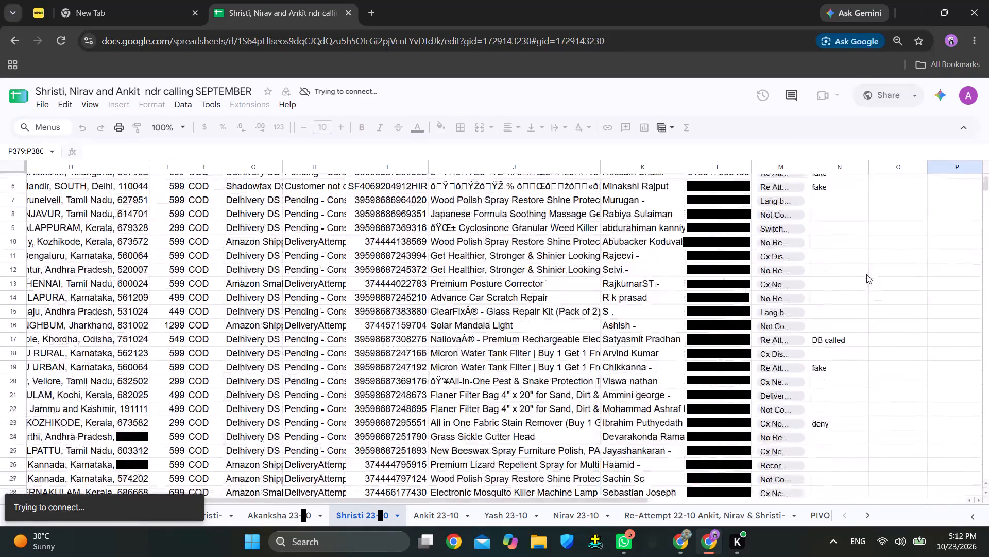
{"action": "scroll", "coordinate": [866, 274], "scroll_direction": "up", "scroll_amount": 15}
Insert a pivot table of the Remarks column (M:M) at cell P11 of the Shristi 23-10 sheet, copying the sheet name from its data range.
{"action": "scroll", "coordinate": [871, 258], "scroll_direction": "left", "scroll_amount": 1}
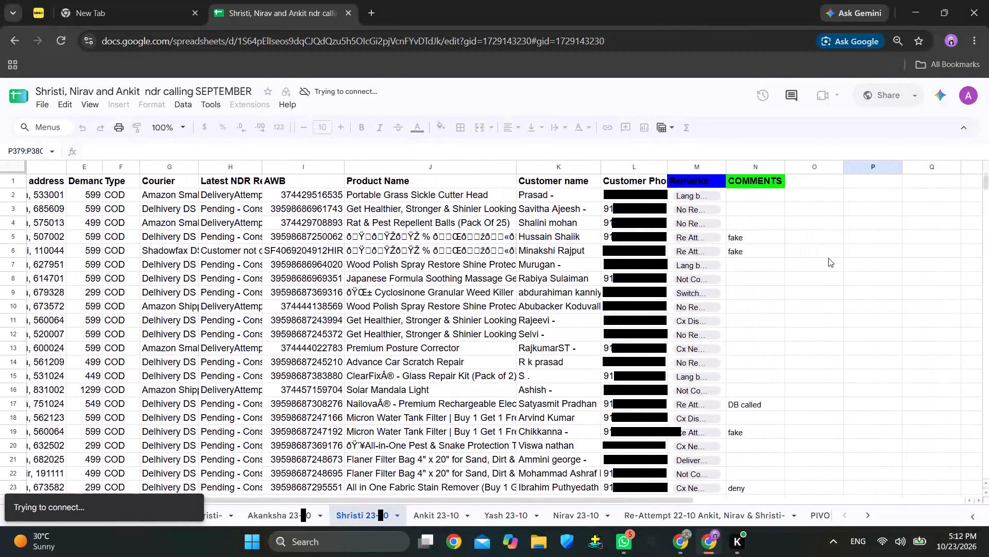
{"action": "scroll", "coordinate": [828, 258], "scroll_direction": "left", "scroll_amount": 1}
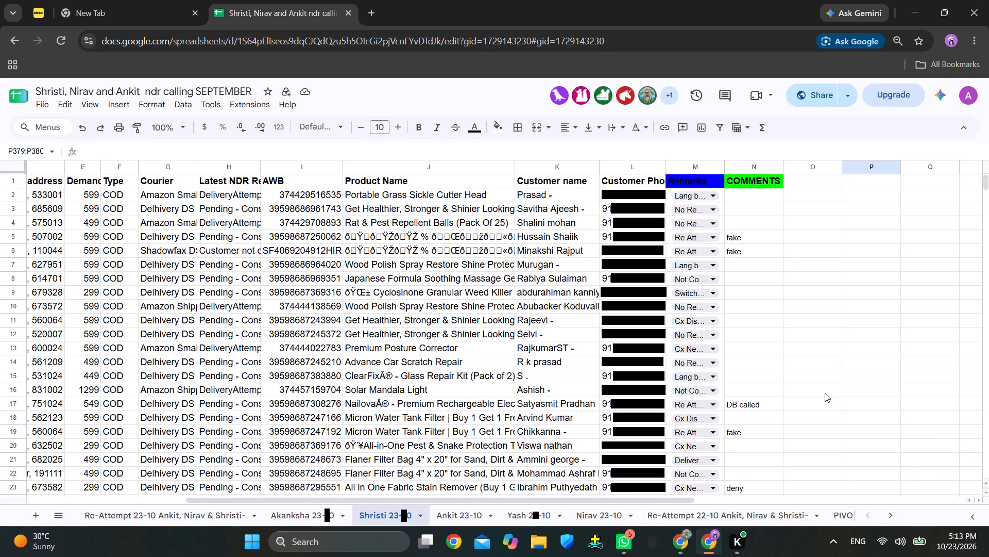
{"action": "left_click", "coordinate": [695, 165]}
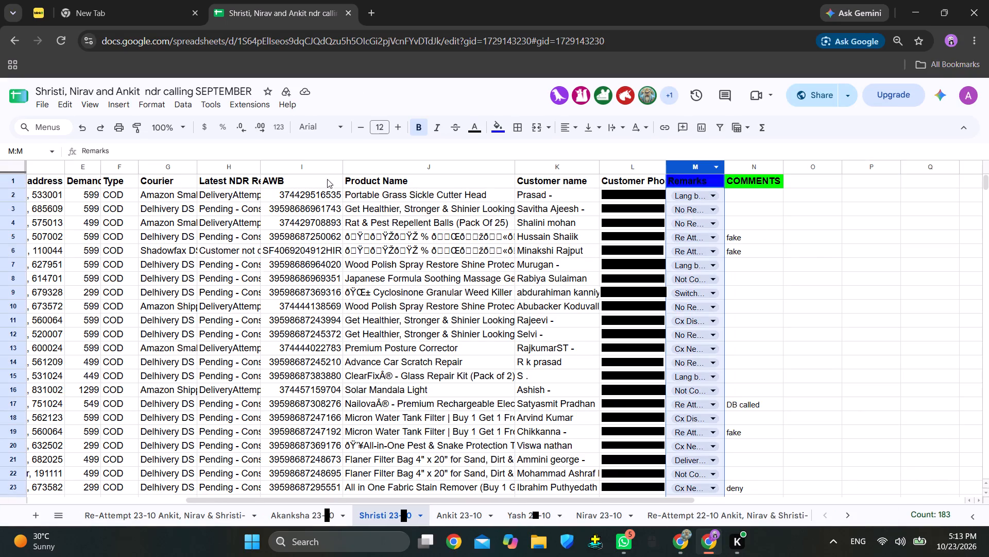
{"action": "left_click", "coordinate": [118, 101]}
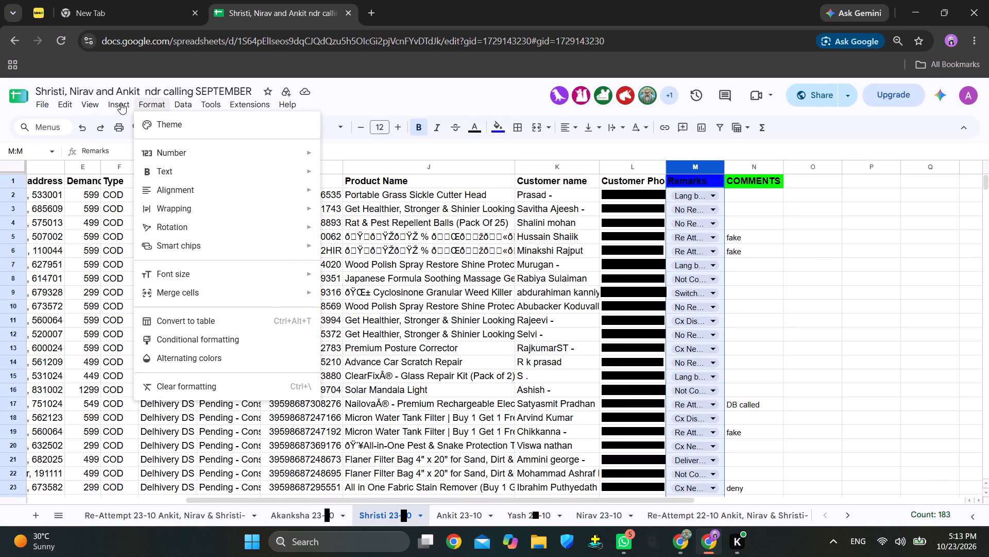
{"action": "left_click", "coordinate": [166, 255]}
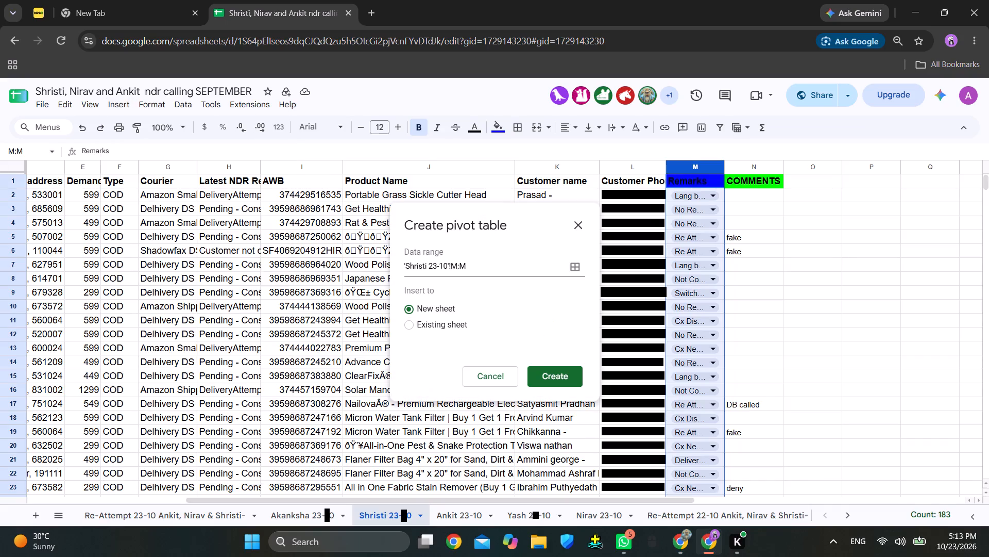
{"action": "left_click_drag", "start_coordinate": [447, 271], "coordinate": [407, 269]}
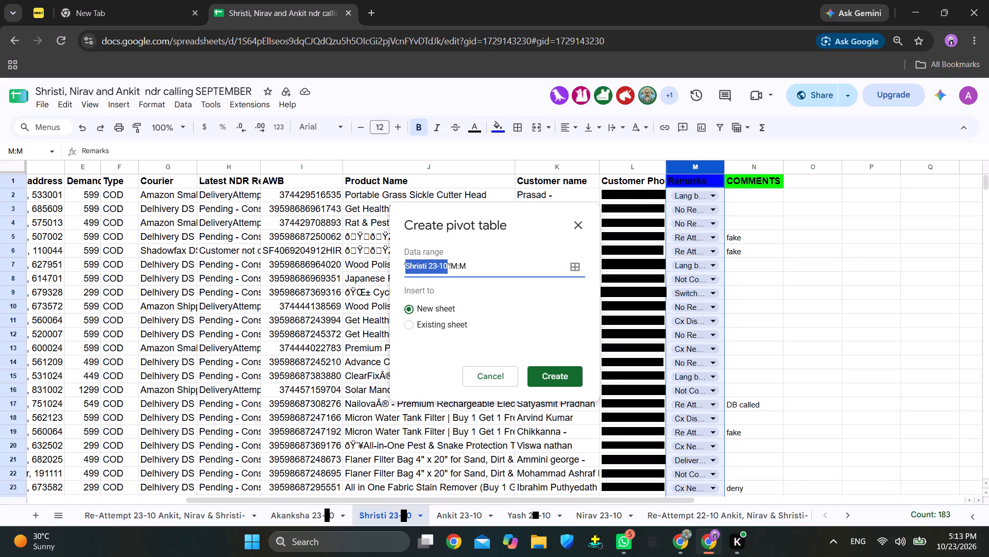
{"action": "key", "text": "ctrl+c"}
{"action": "left_click", "coordinate": [430, 324]}
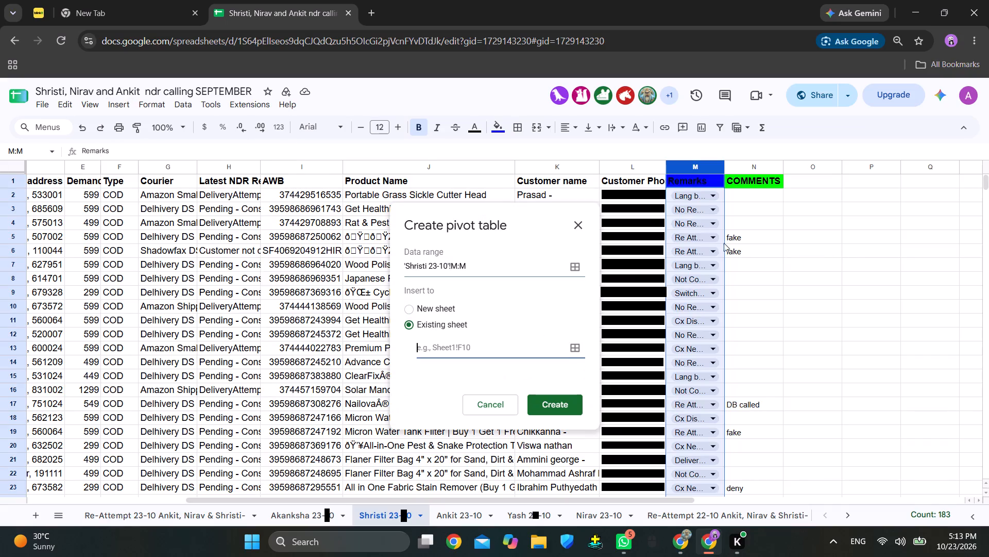
{"action": "left_click", "coordinate": [859, 318]}
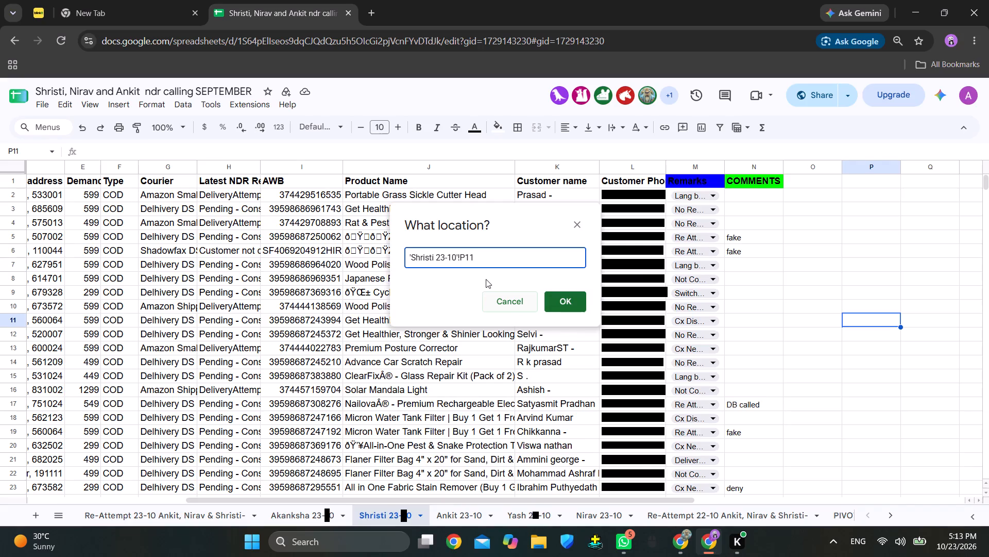
{"action": "left_click", "coordinate": [564, 301]}
{"action": "left_click", "coordinate": [559, 389]}
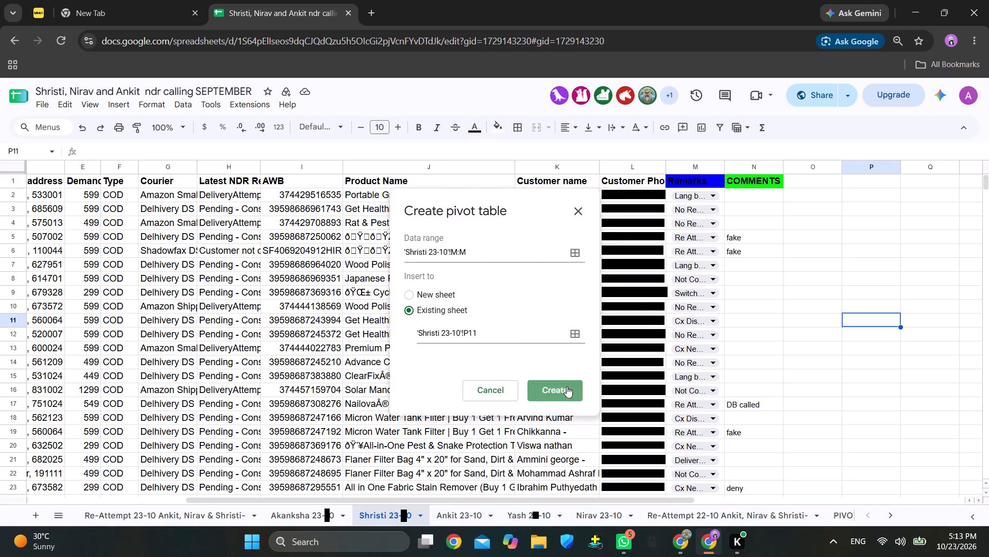
Apply the suggested Count of Remarks for each Remarks layout to the pivot table and close its editor.
{"action": "left_click_drag", "start_coordinate": [752, 239], "coordinate": [757, 239]}
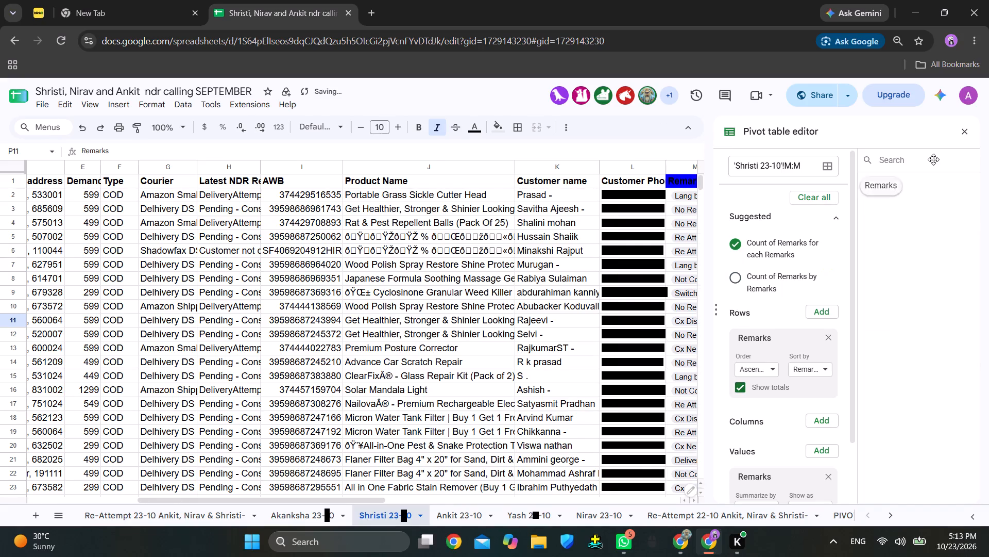
{"action": "left_click", "coordinate": [968, 130]}
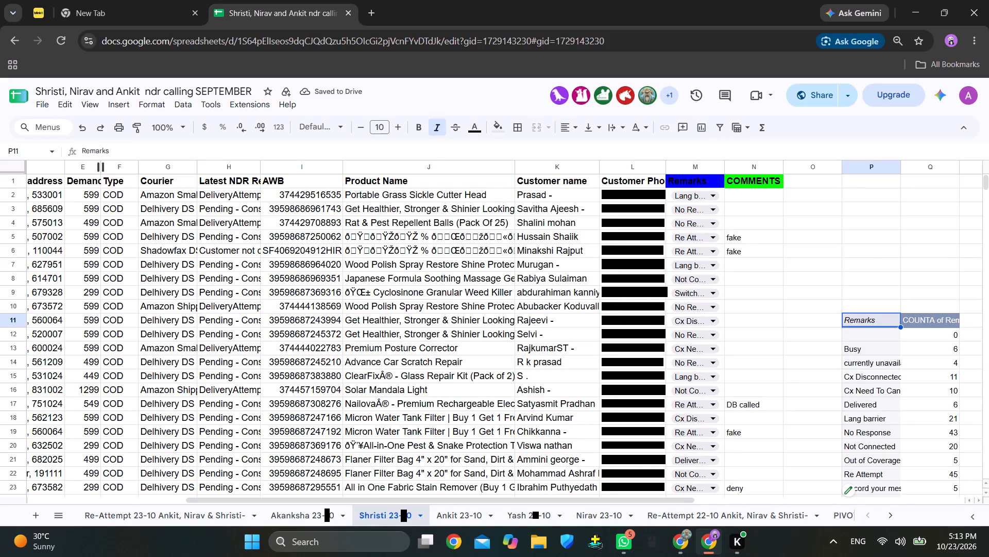
Replace the pivot table's Remarks header in P11 with the copied sheet name, Shristi 23-10.
{"action": "double_click", "coordinate": [95, 150]}
{"action": "key", "text": "ctrl+v"}
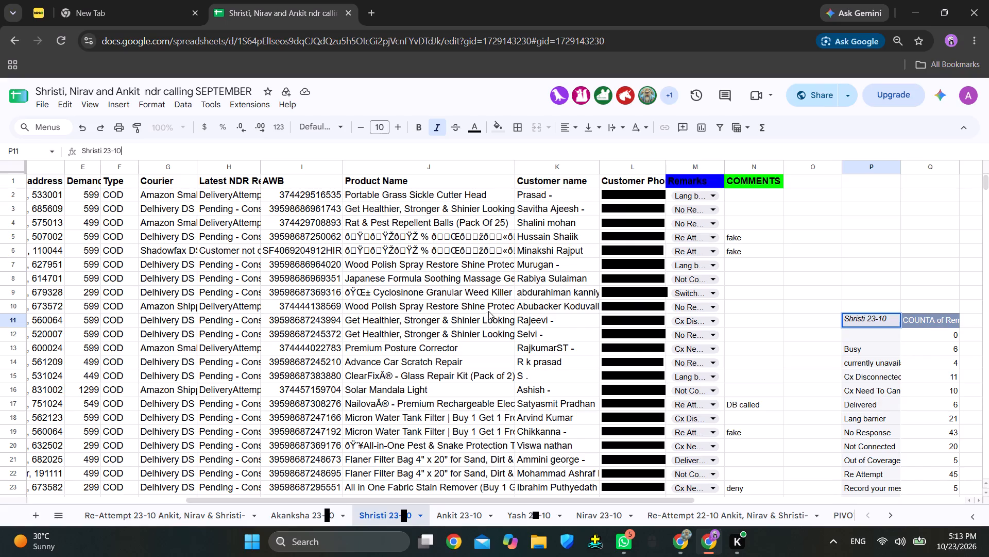
{"action": "scroll", "coordinate": [632, 304], "scroll_direction": "left", "scroll_amount": 4}
{"action": "left_click", "coordinate": [629, 231]}
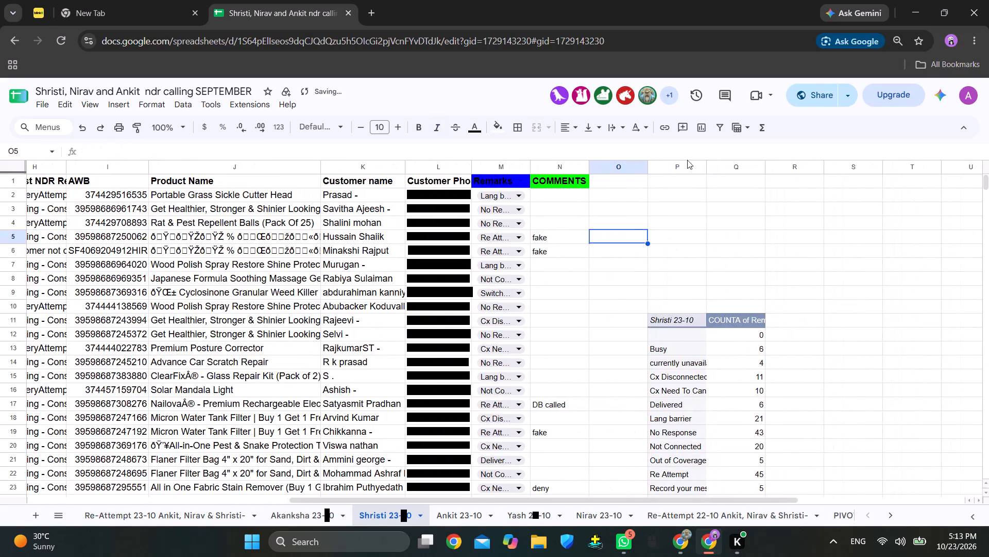
Widen columns P and Q so the pivot table's remark labels and count header fit.
{"action": "left_click_drag", "start_coordinate": [707, 167], "coordinate": [723, 166]}
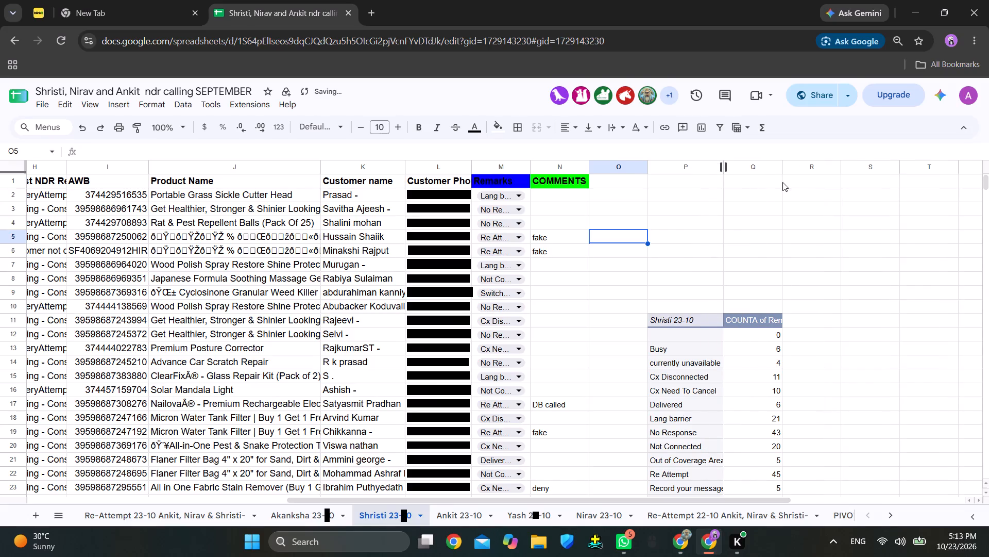
{"action": "left_click_drag", "start_coordinate": [782, 167], "coordinate": [804, 172]}
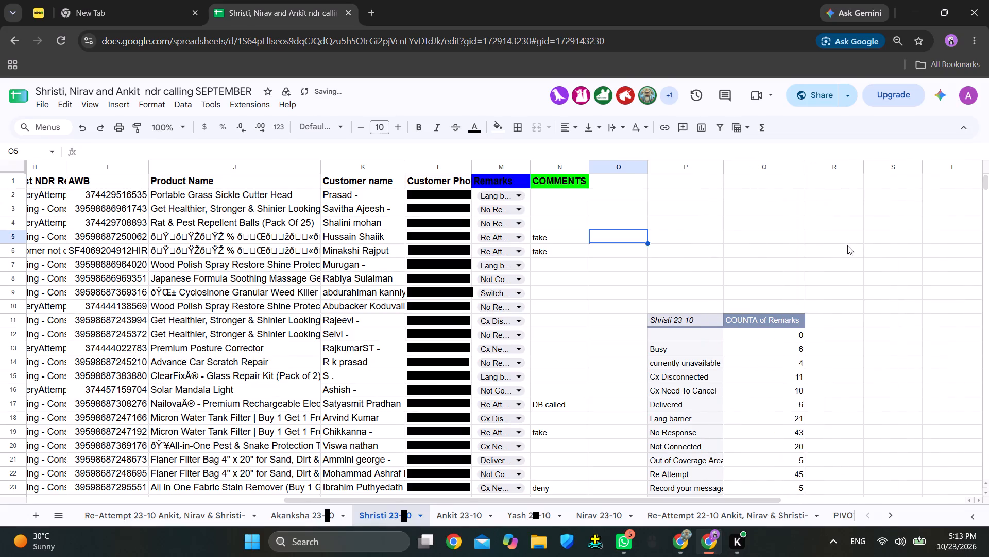
{"action": "scroll", "coordinate": [849, 252], "scroll_direction": "down", "scroll_amount": 2}
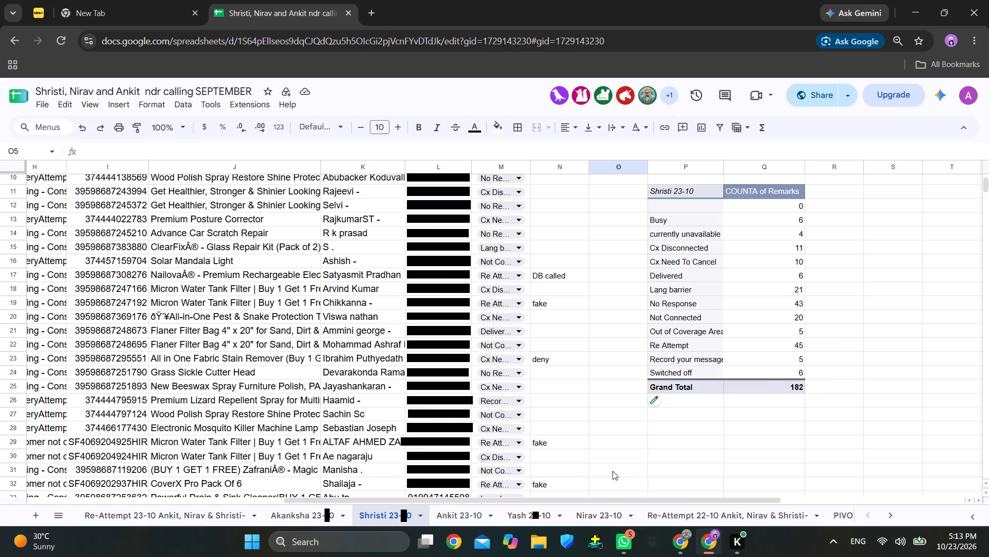
Insert a pivot table of the Remarks column (M:M) of the Ankit 23-10 sheet at cell G266 of that sheet.
{"action": "left_click", "coordinate": [444, 517]}
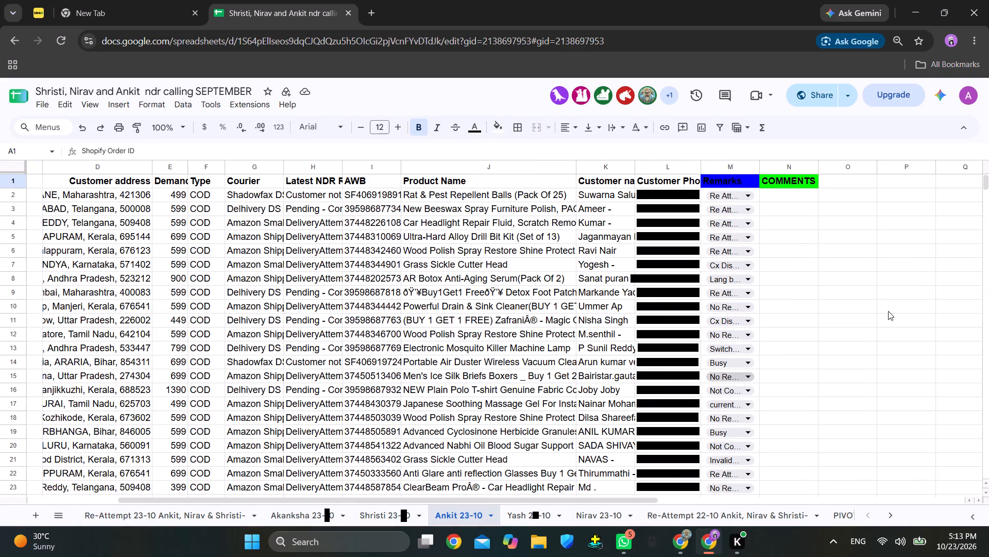
{"action": "left_click", "coordinate": [729, 163]}
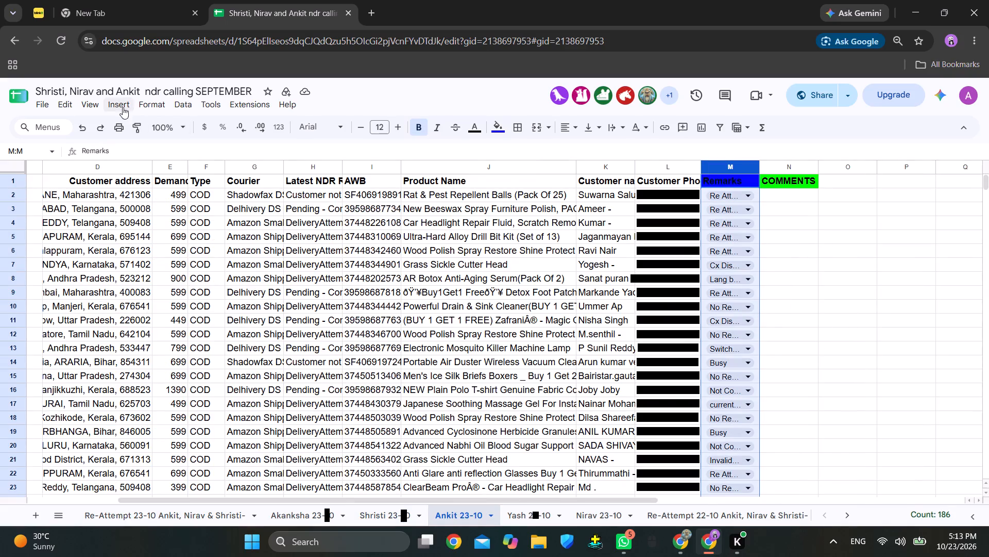
{"action": "left_click", "coordinate": [120, 102]}
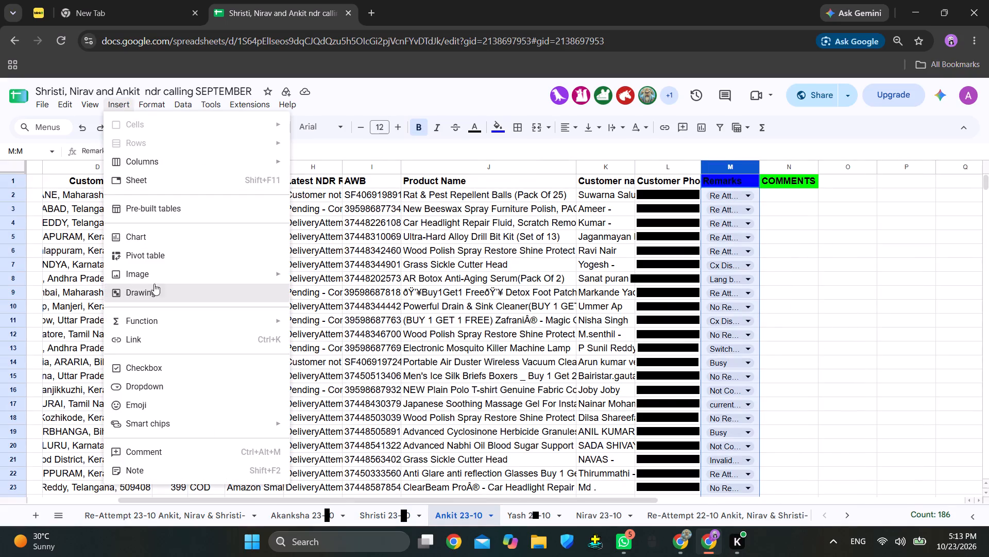
{"action": "left_click", "coordinate": [164, 258]}
{"action": "scroll", "coordinate": [249, 345], "scroll_direction": "down", "scroll_amount": 8}
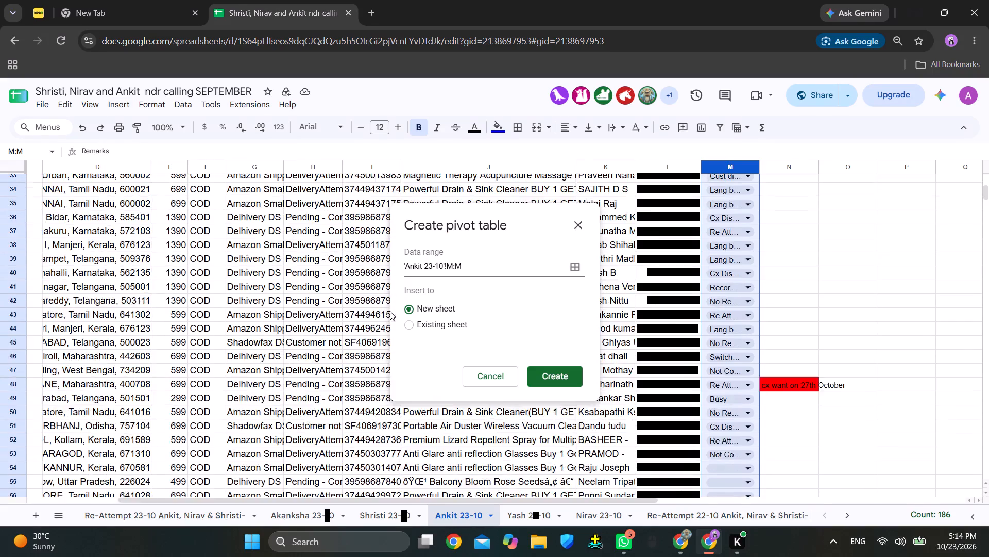
{"action": "left_click", "coordinate": [432, 321]}
{"action": "scroll", "coordinate": [348, 348], "scroll_direction": "down", "scroll_amount": 20}
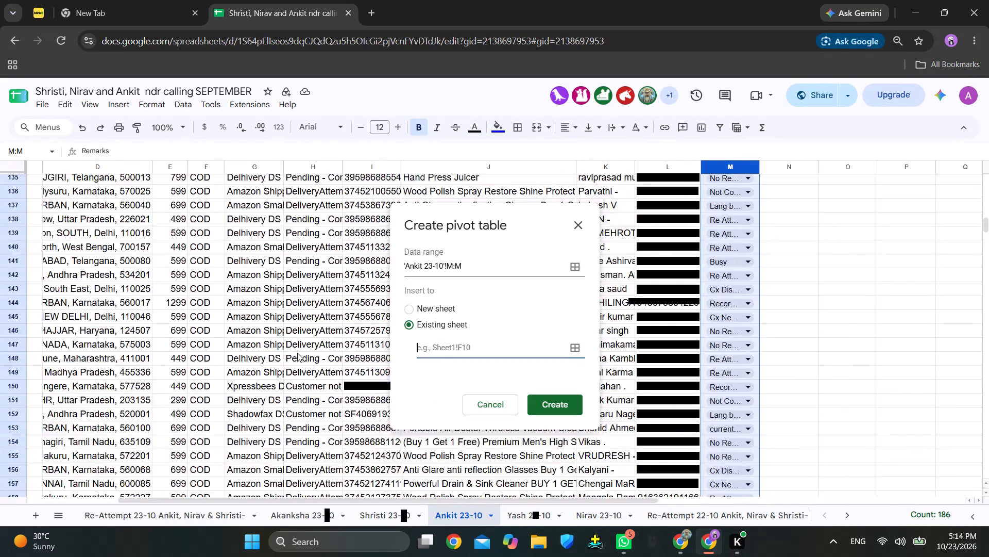
{"action": "scroll", "coordinate": [297, 353], "scroll_direction": "down", "scroll_amount": 20}
{"action": "scroll", "coordinate": [297, 353], "scroll_direction": "down", "scroll_amount": 7}
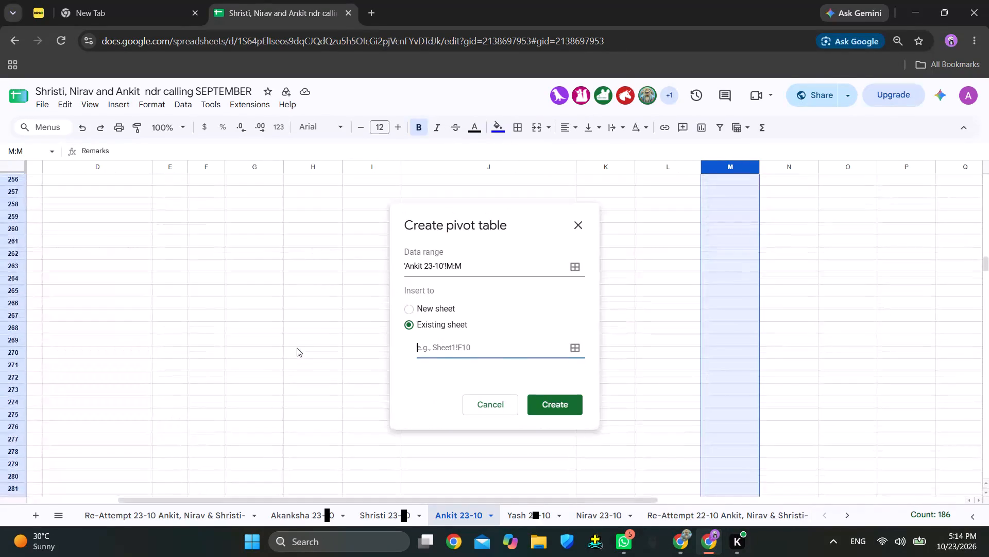
{"action": "scroll", "coordinate": [310, 331], "scroll_direction": "up", "scroll_amount": 3}
{"action": "scroll", "coordinate": [305, 337], "scroll_direction": "down", "scroll_amount": 3}
{"action": "scroll", "coordinate": [257, 340], "scroll_direction": "up", "scroll_amount": 2}
{"action": "scroll", "coordinate": [264, 345], "scroll_direction": "down", "scroll_amount": 2}
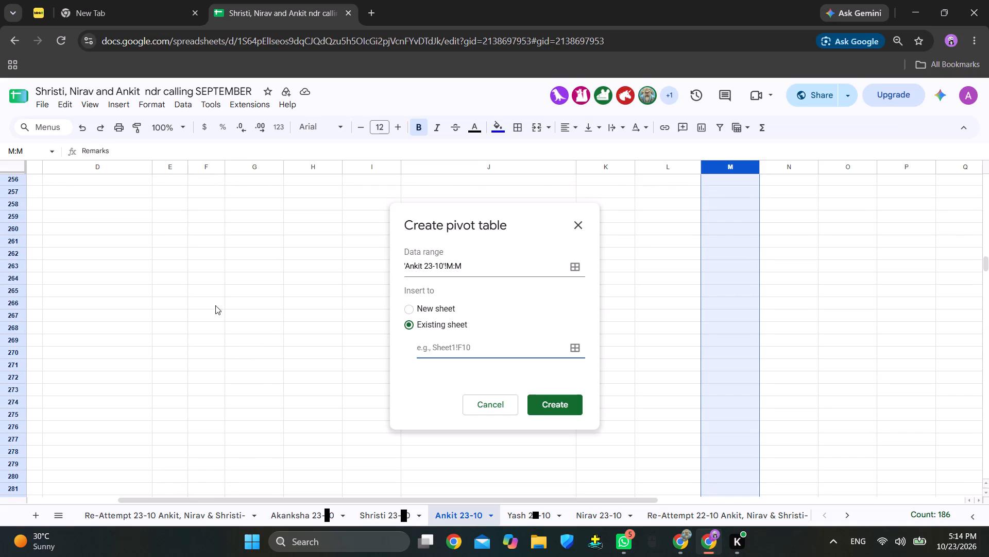
{"action": "left_click", "coordinate": [244, 307]}
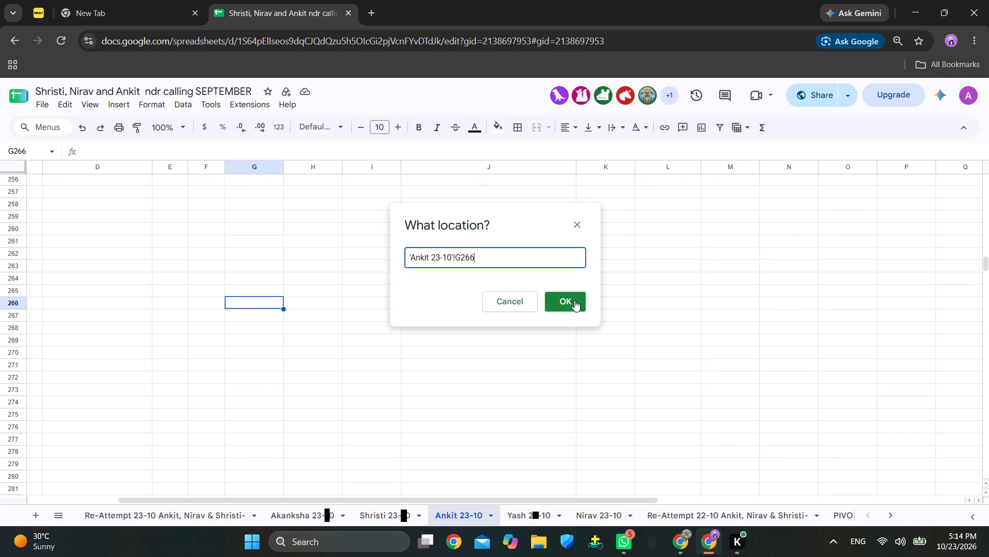
{"action": "left_click", "coordinate": [572, 297]}
{"action": "left_click", "coordinate": [568, 389]}
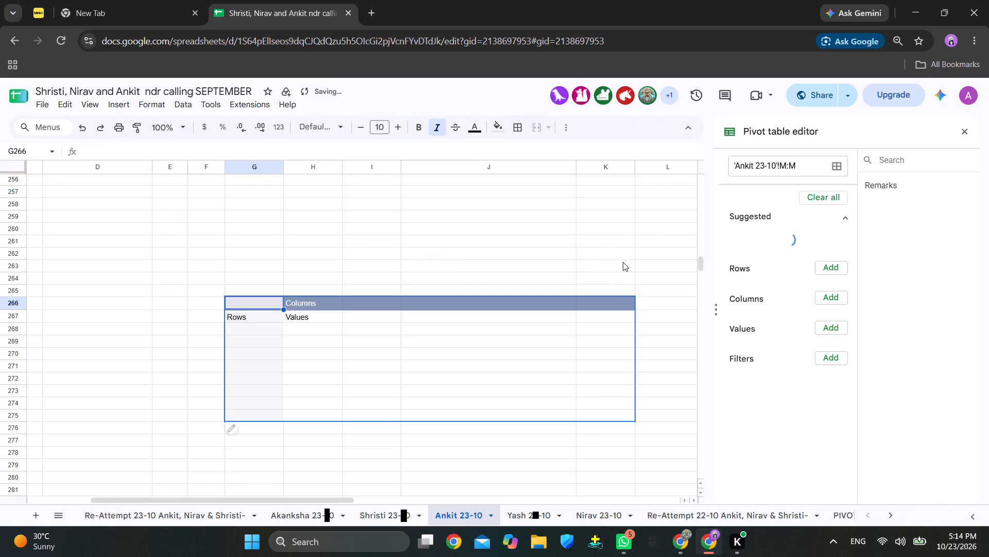
Apply the suggested count of Remarks for each Remarks layout to the Ankit 23-10 pivot table and close its editor.
{"action": "left_click", "coordinate": [740, 245]}
{"action": "left_click", "coordinate": [966, 132]}
Widen columns G and H so the pivot table's remark labels and count header fit.
{"action": "scroll", "coordinate": [306, 341], "scroll_direction": "down", "scroll_amount": 1}
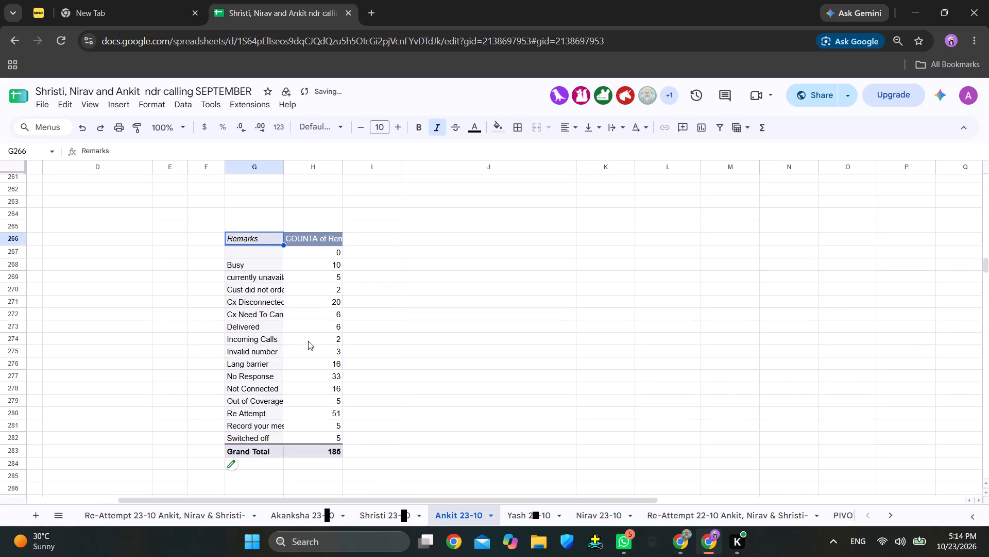
{"action": "left_click_drag", "start_coordinate": [283, 169], "coordinate": [300, 168]}
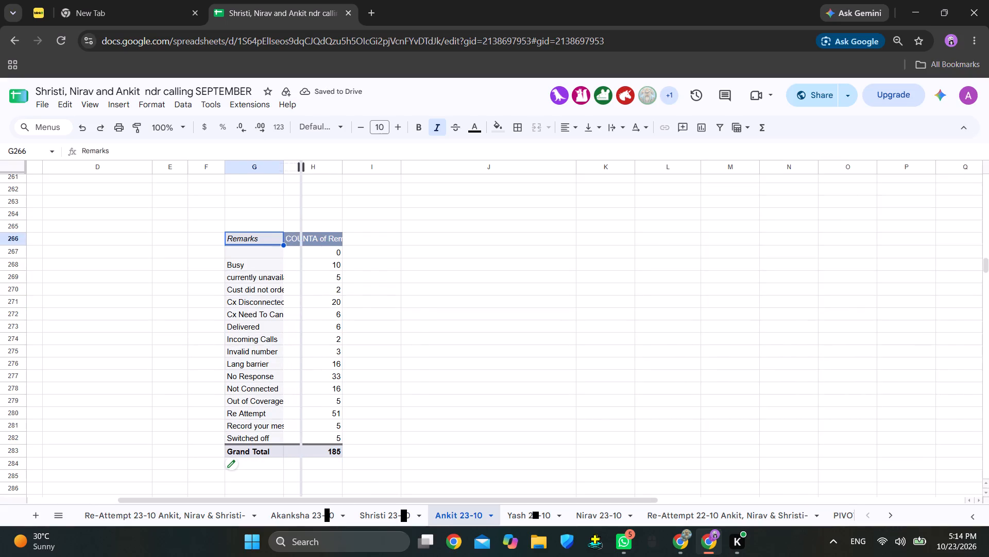
{"action": "left_click_drag", "start_coordinate": [300, 168], "coordinate": [301, 168]}
{"action": "left_click_drag", "start_coordinate": [361, 166], "coordinate": [380, 169]}
Replace the pivot table's Remarks header in G266 with Ankit.
{"action": "double_click", "coordinate": [101, 151]}
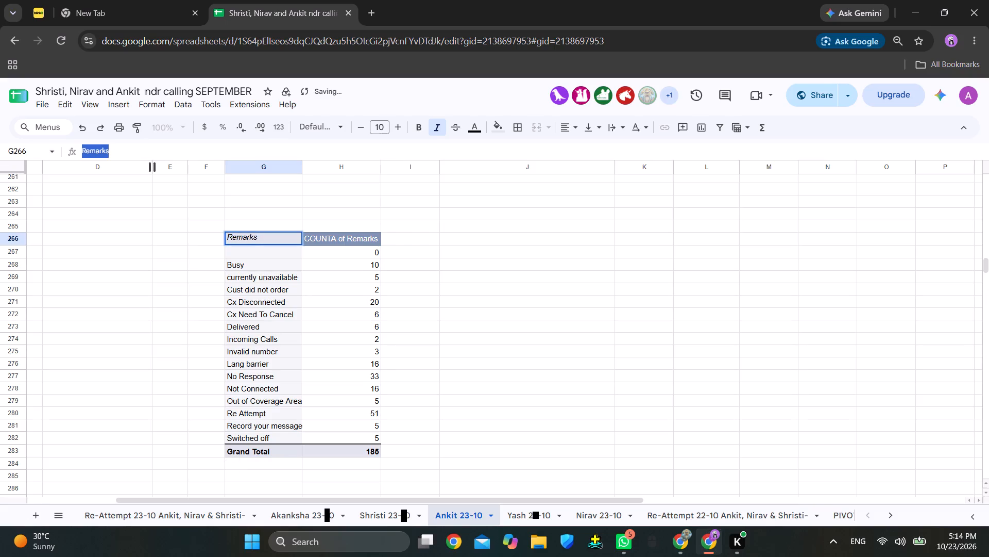
{"action": "type", "text": "Ankit"}
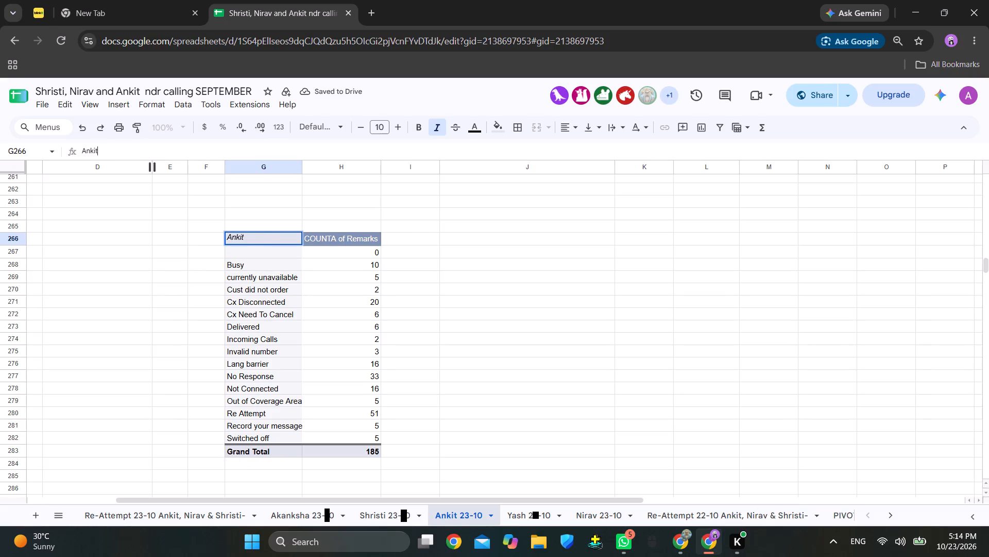
{"action": "key", "text": "space"}
{"action": "left_click", "coordinate": [213, 218]}
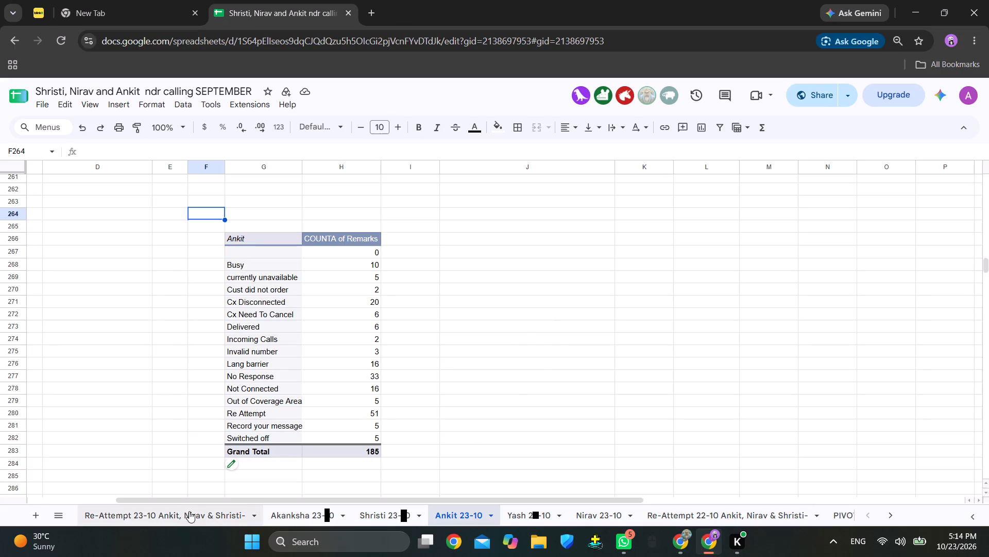
Look through the Re-Attempt 23-10, Akanksha 23-10 and Shristi 23-10 sheets, examining Shristi's remarks down to the end of the data.
{"action": "left_click", "coordinate": [214, 512]}
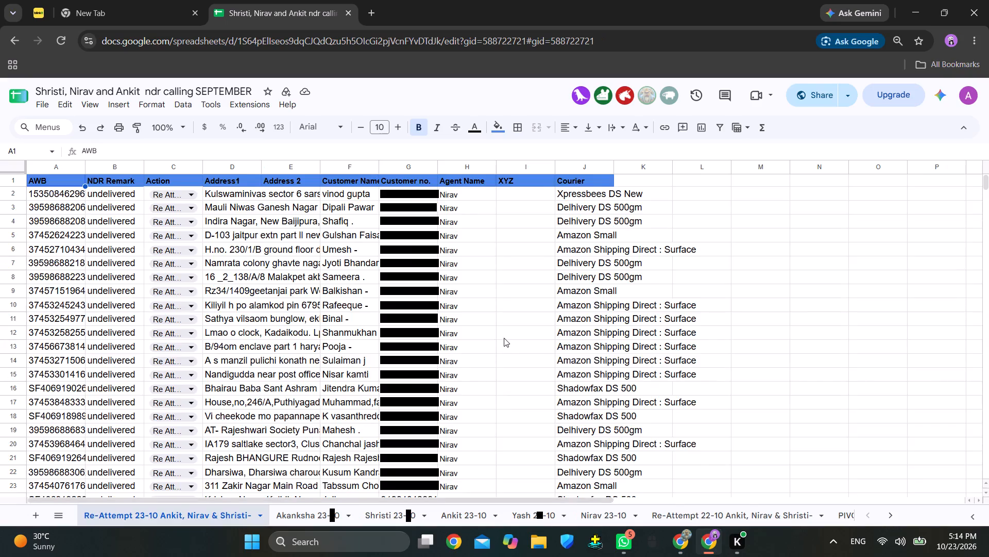
{"action": "scroll", "coordinate": [504, 338], "scroll_direction": "down", "scroll_amount": 6}
{"action": "left_click", "coordinate": [305, 514]}
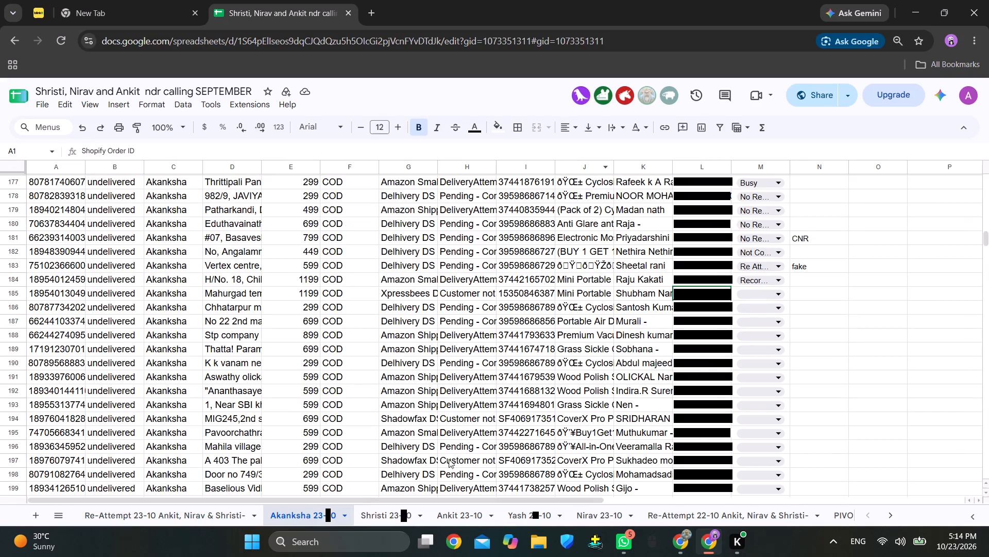
{"action": "left_click", "coordinate": [394, 519]}
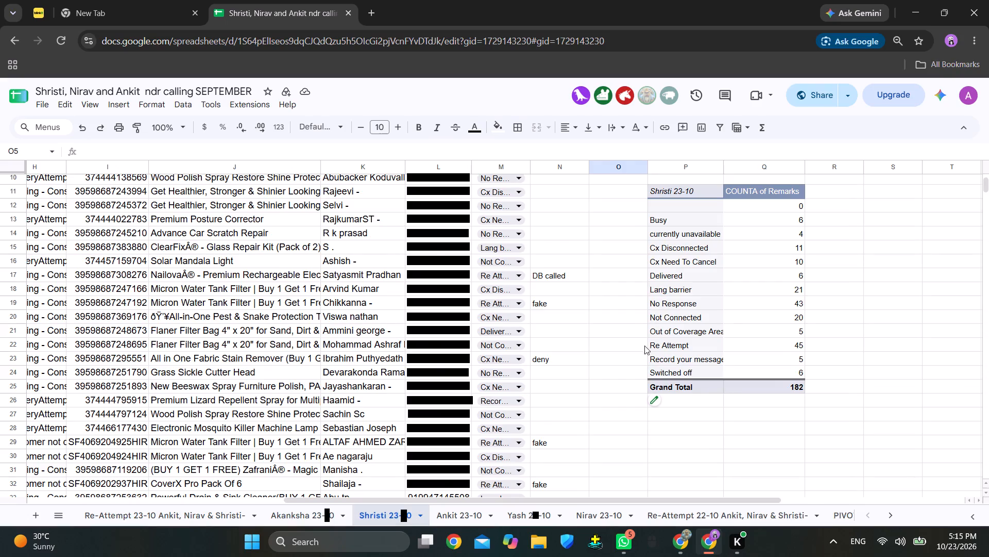
{"action": "scroll", "coordinate": [600, 342], "scroll_direction": "up", "scroll_amount": 4}
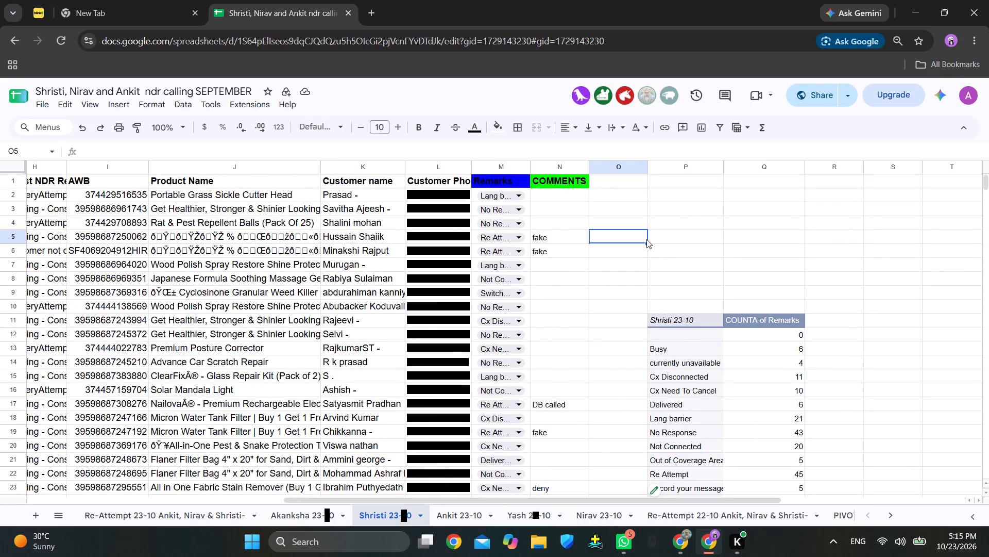
{"action": "scroll", "coordinate": [903, 286], "scroll_direction": "down", "scroll_amount": 20}
{"action": "scroll", "coordinate": [903, 286], "scroll_direction": "down", "scroll_amount": 7}
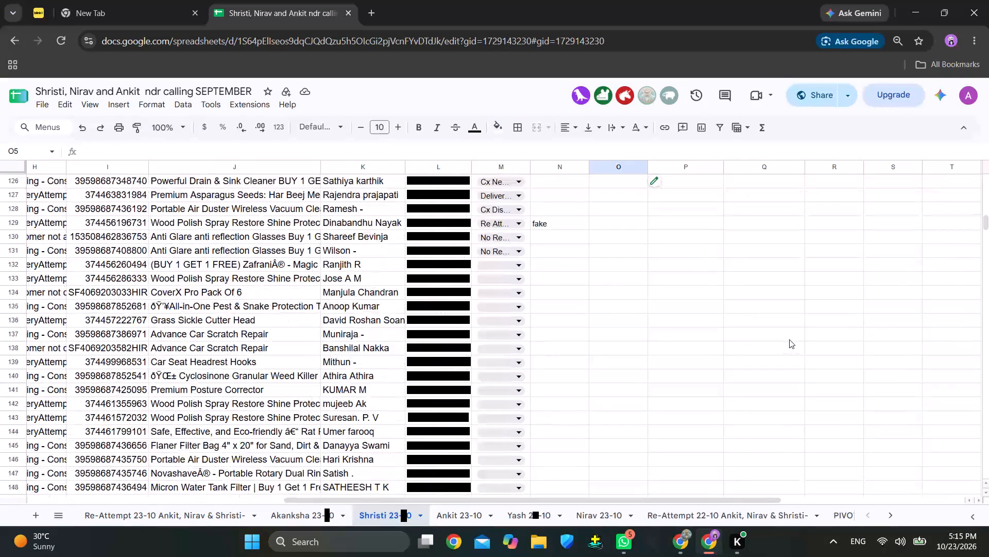
{"action": "scroll", "coordinate": [789, 339], "scroll_direction": "down", "scroll_amount": 20}
{"action": "scroll", "coordinate": [789, 339], "scroll_direction": "down", "scroll_amount": 2}
{"action": "scroll", "coordinate": [588, 338], "scroll_direction": "up", "scroll_amount": 1}
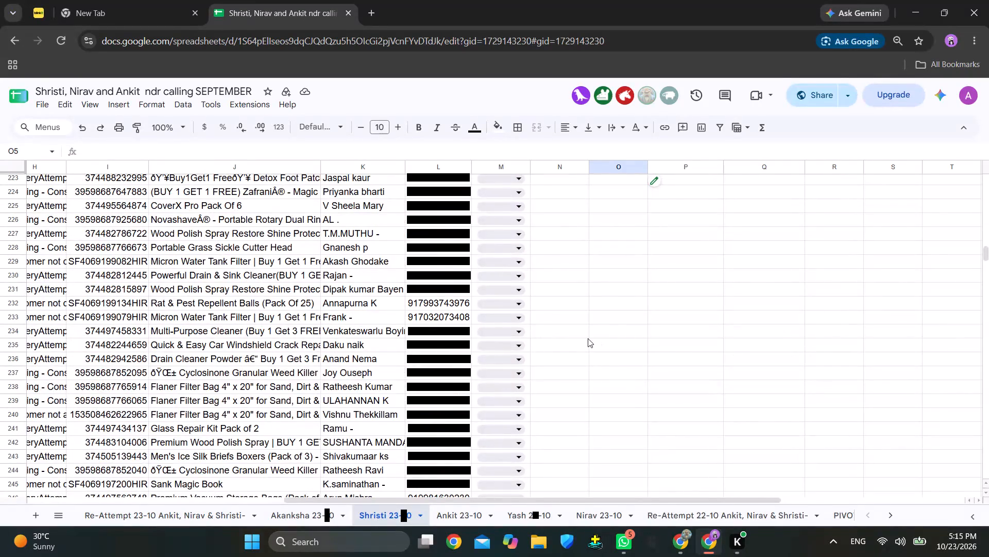
{"action": "scroll", "coordinate": [781, 312], "scroll_direction": "down", "scroll_amount": 9}
{"action": "left_click", "coordinate": [943, 483]}
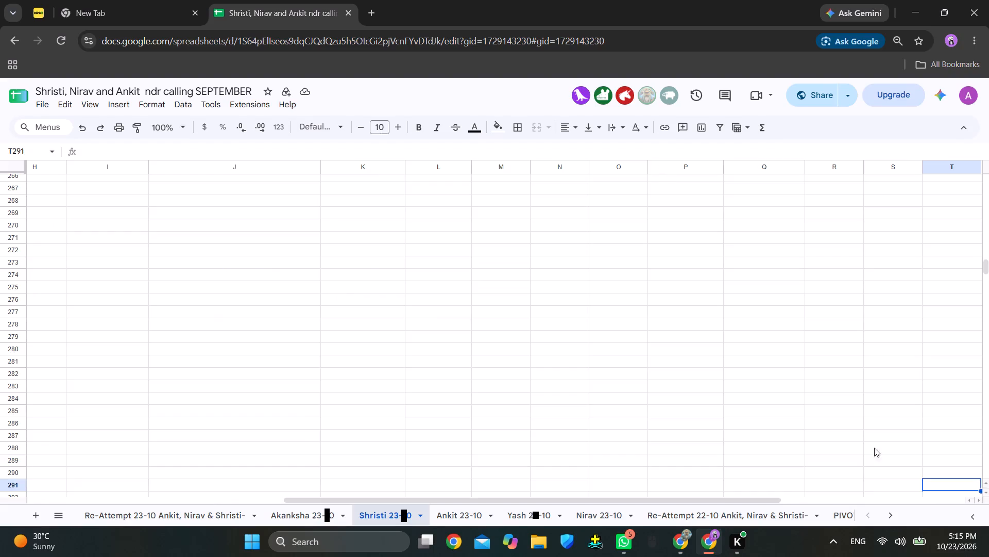
{"action": "scroll", "coordinate": [384, 297], "scroll_direction": "up", "scroll_amount": 1}
{"action": "scroll", "coordinate": [384, 297], "scroll_direction": "down", "scroll_amount": 1}
{"action": "scroll", "coordinate": [383, 297], "scroll_direction": "up", "scroll_amount": 20}
{"action": "scroll", "coordinate": [383, 297], "scroll_direction": "up", "scroll_amount": 15}
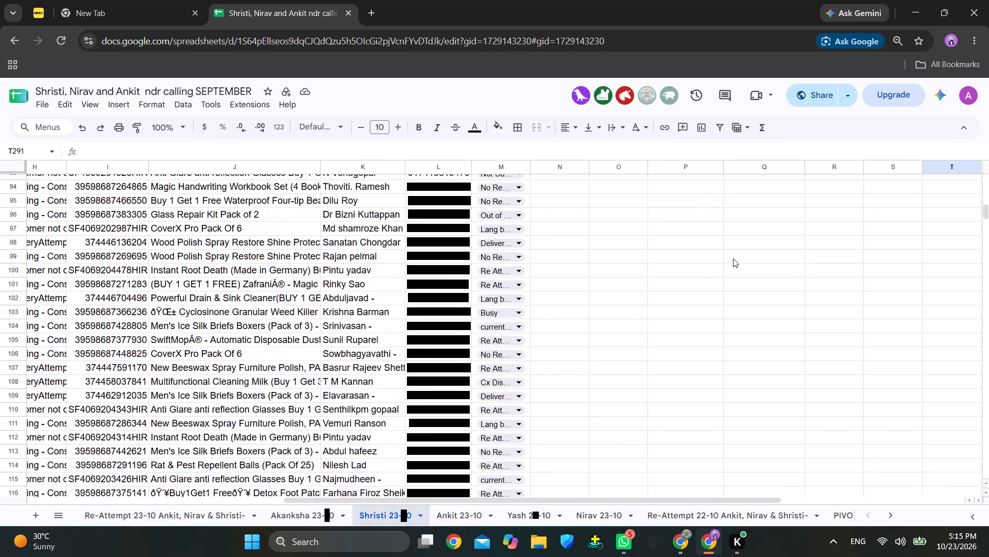
{"action": "scroll", "coordinate": [733, 258], "scroll_direction": "up", "scroll_amount": 19}
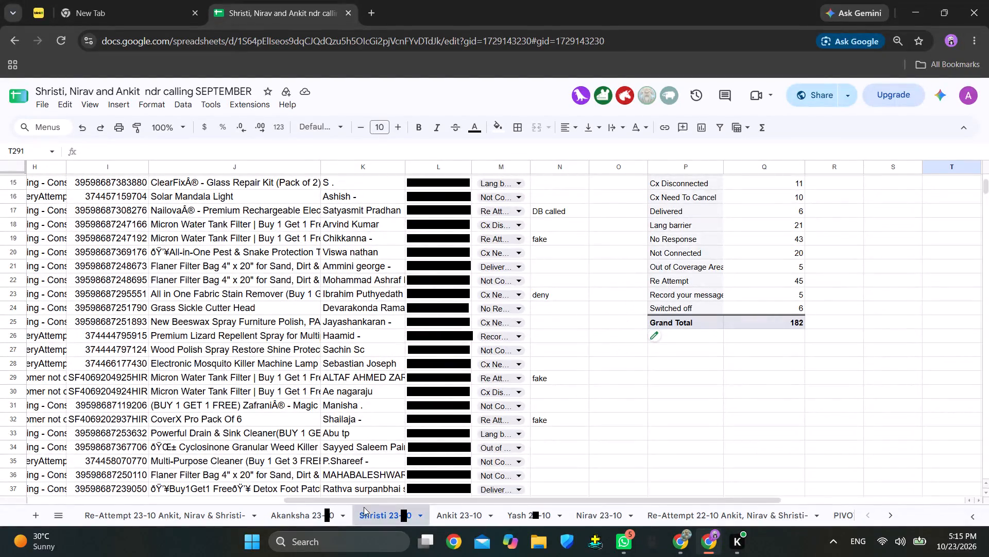
Examine the Remarks columns of the Akanksha, Yash and Nirav 23-10 sheets, and return to the Ankit 23-10 sheet.
{"action": "left_click", "coordinate": [292, 515]}
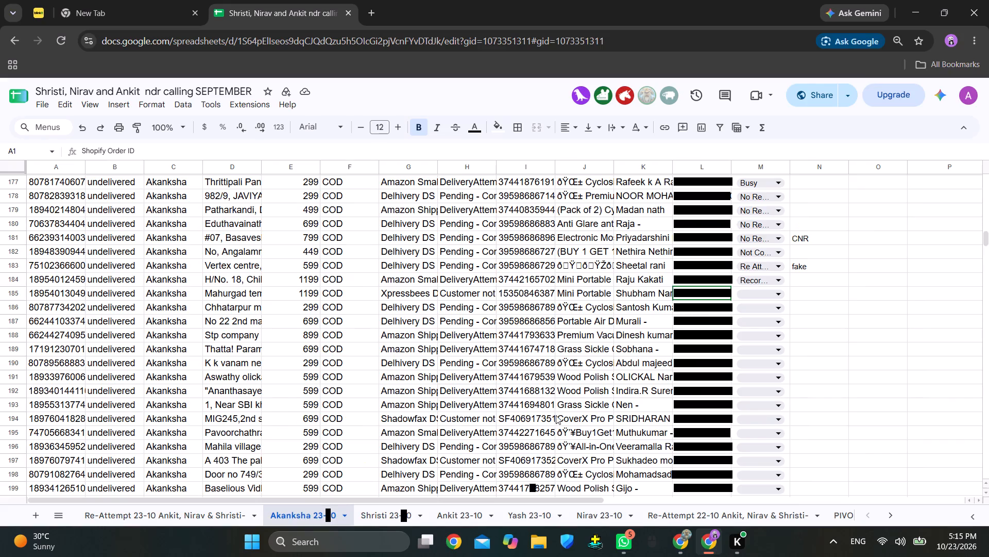
{"action": "left_click", "coordinate": [533, 513]}
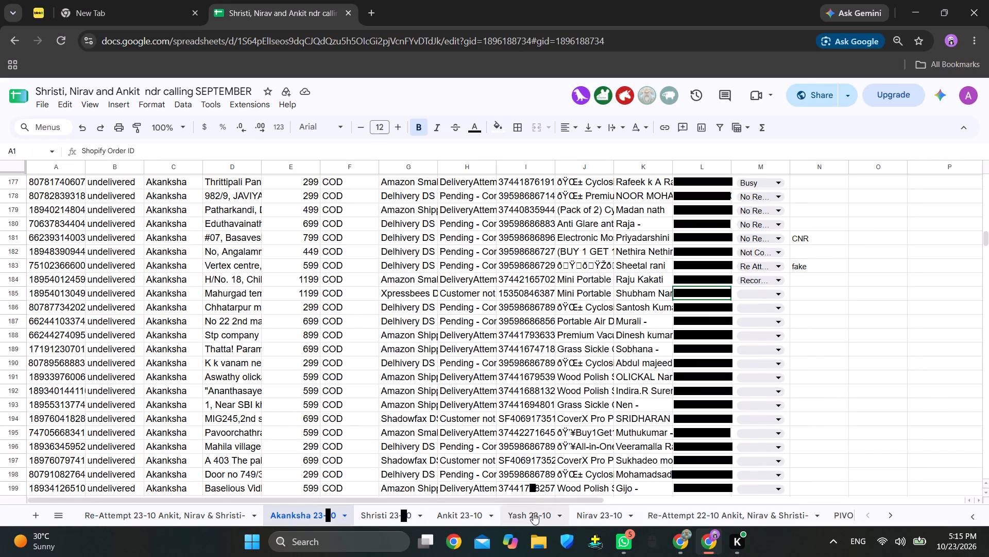
{"action": "scroll", "coordinate": [888, 255], "scroll_direction": "down", "scroll_amount": 14}
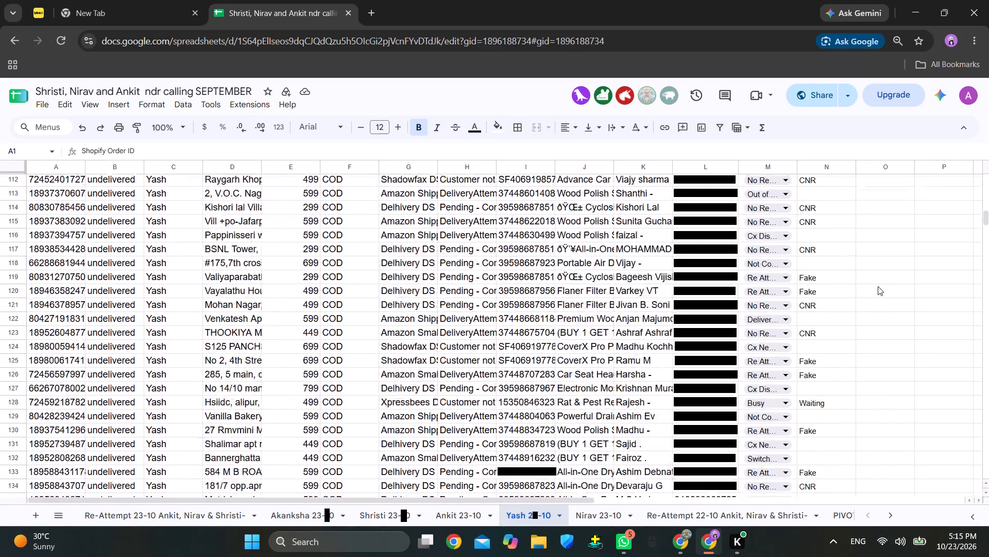
{"action": "scroll", "coordinate": [878, 286], "scroll_direction": "down", "scroll_amount": 13}
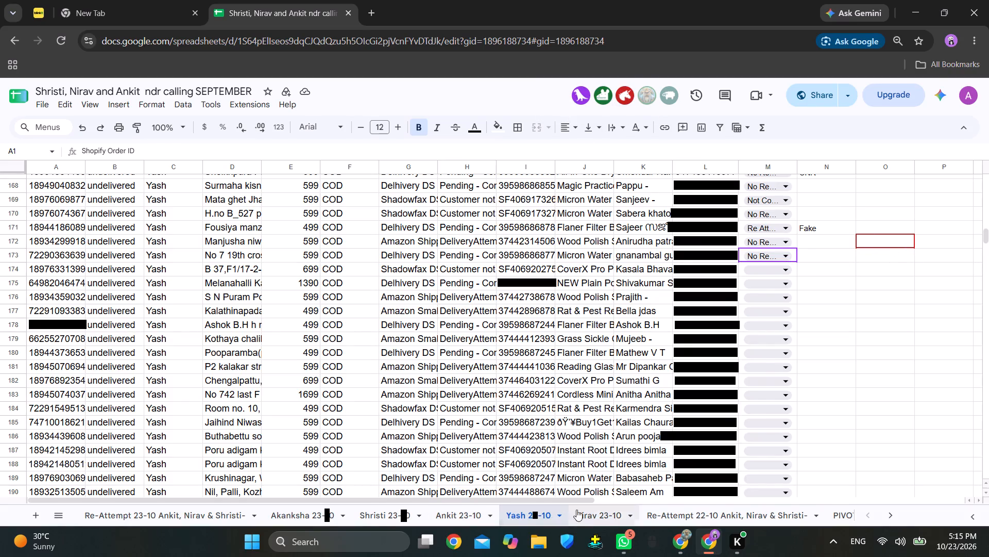
{"action": "left_click", "coordinate": [605, 517]}
{"action": "scroll", "coordinate": [835, 301], "scroll_direction": "down", "scroll_amount": 6}
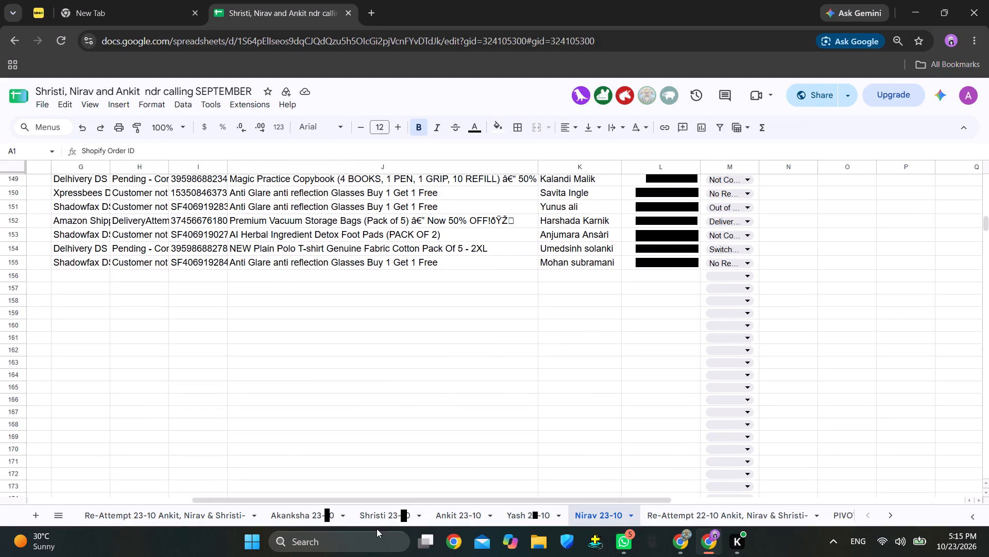
{"action": "left_click", "coordinate": [457, 513]}
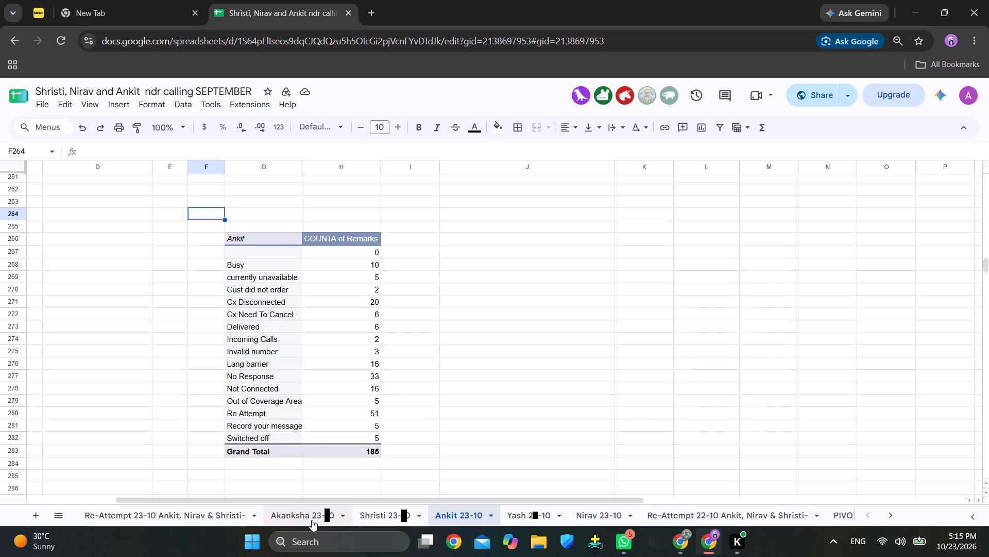
In the other Chrome profile's window, set the remark in M54 of the Ankit 23-10 sheet to Lang barrier.
{"action": "left_click", "coordinate": [683, 544]}
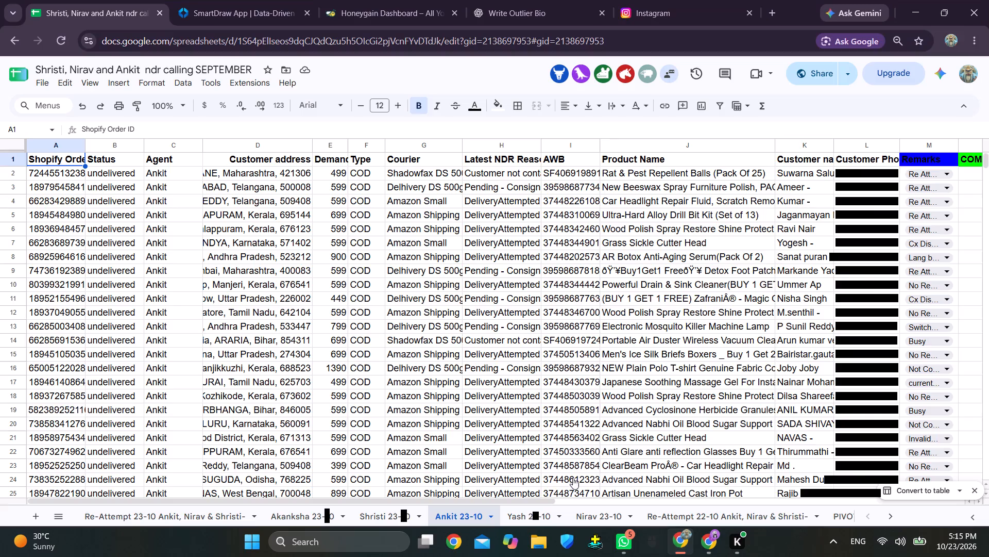
{"action": "left_click_drag", "start_coordinate": [404, 500], "coordinate": [421, 499]}
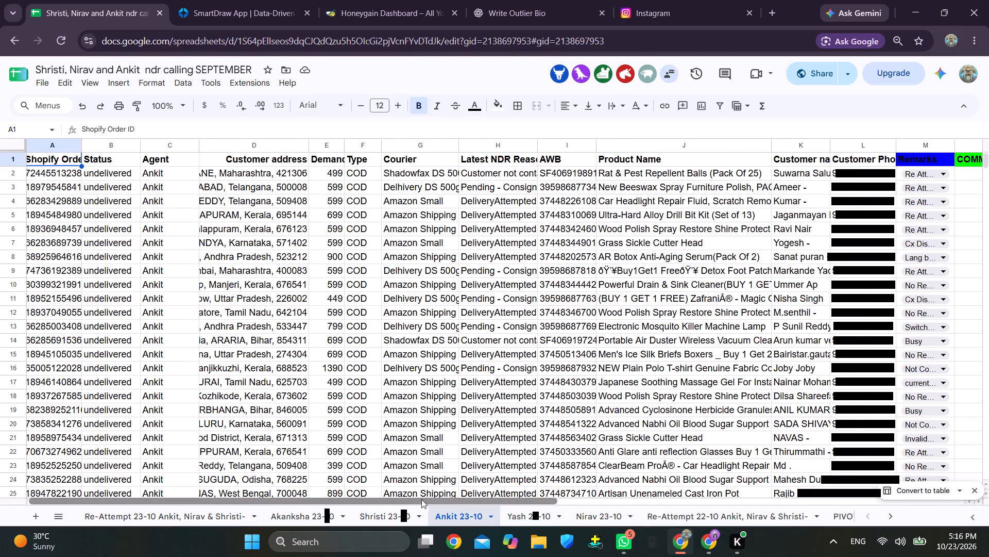
{"action": "left_click_drag", "start_coordinate": [421, 499], "coordinate": [532, 498]}
{"action": "scroll", "coordinate": [660, 340], "scroll_direction": "down", "scroll_amount": 9}
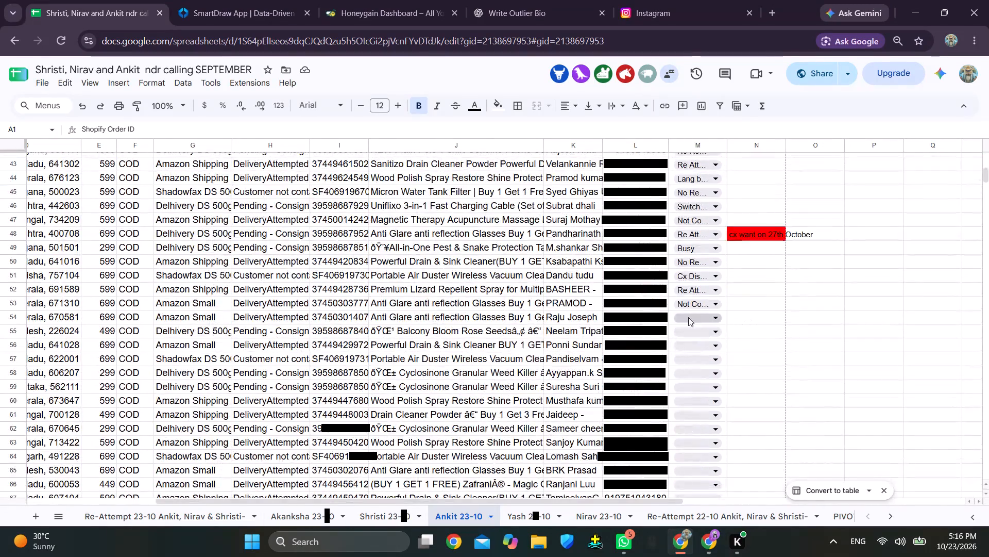
{"action": "left_click", "coordinate": [647, 318]}
{"action": "scroll", "coordinate": [709, 321], "scroll_direction": "down", "scroll_amount": 4}
{"action": "scroll", "coordinate": [711, 323], "scroll_direction": "up", "scroll_amount": 1}
{"action": "scroll", "coordinate": [646, 311], "scroll_direction": "up", "scroll_amount": 1}
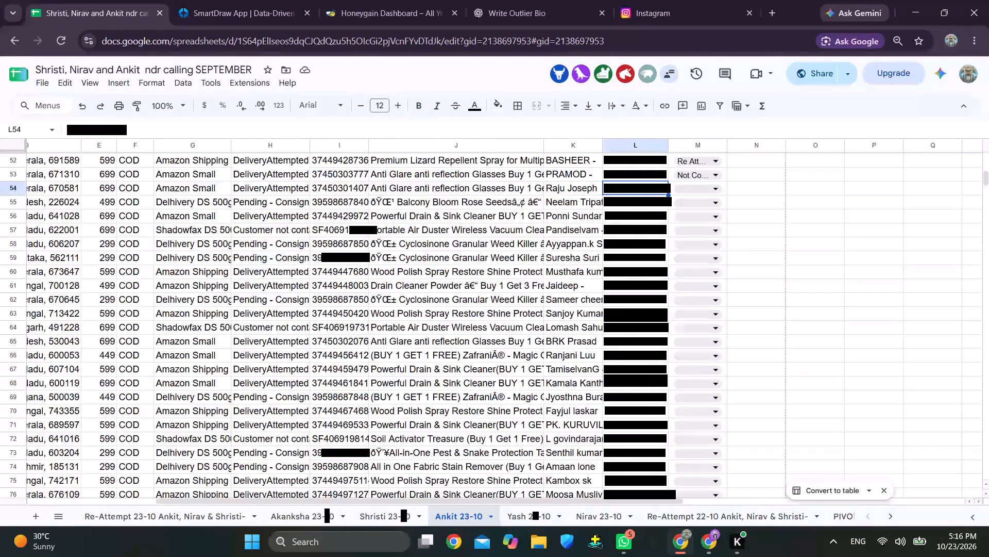
{"action": "scroll", "coordinate": [605, 257], "scroll_direction": "up", "scroll_amount": 1}
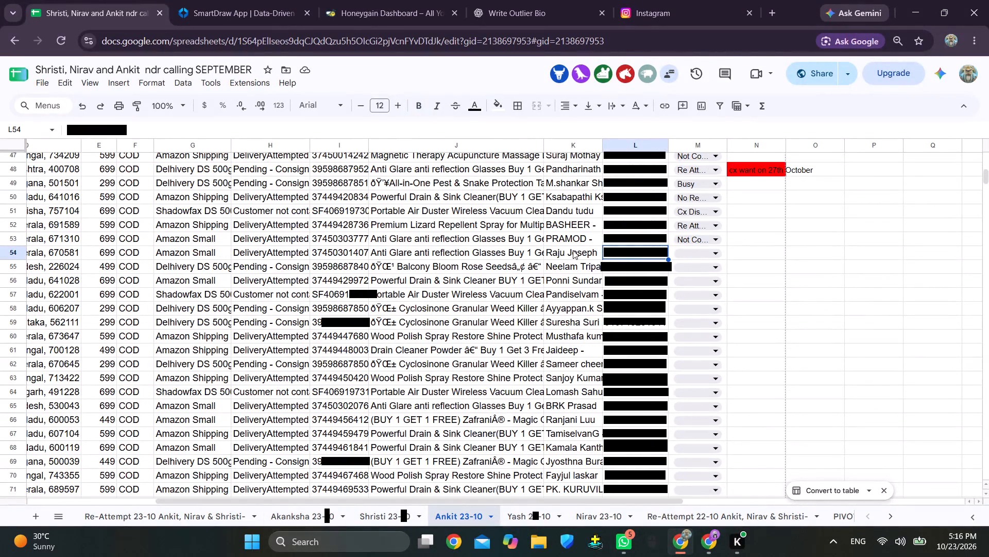
{"action": "scroll", "coordinate": [576, 257], "scroll_direction": "right", "scroll_amount": 1}
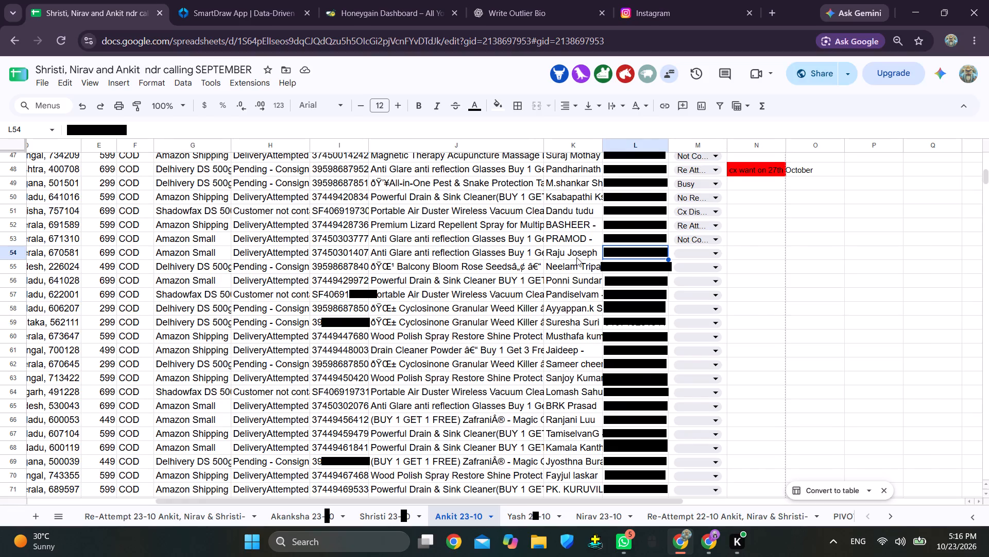
{"action": "scroll", "coordinate": [576, 257], "scroll_direction": "right", "scroll_amount": 1}
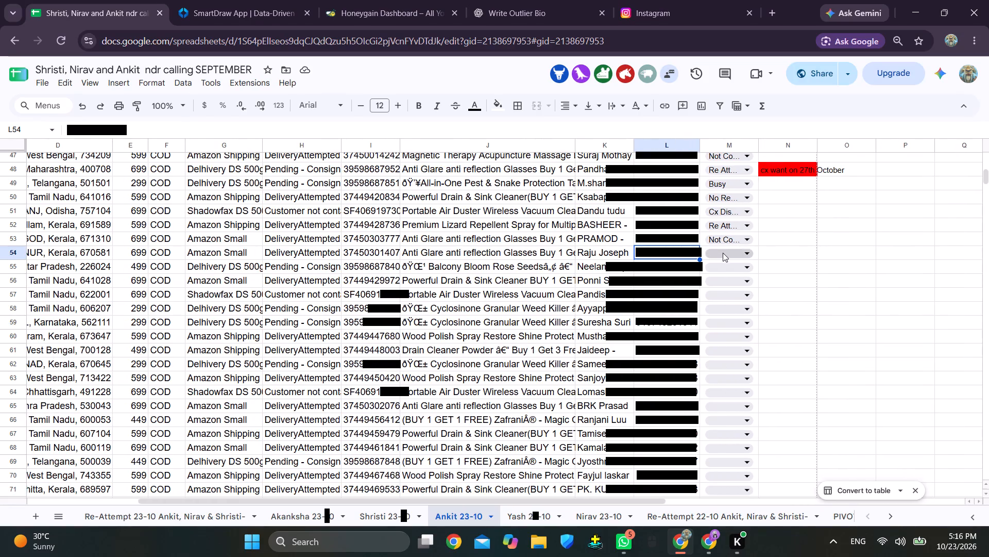
{"action": "left_click", "coordinate": [723, 253]}
{"action": "key", "text": "l"}
{"action": "left_click", "coordinate": [735, 267]}
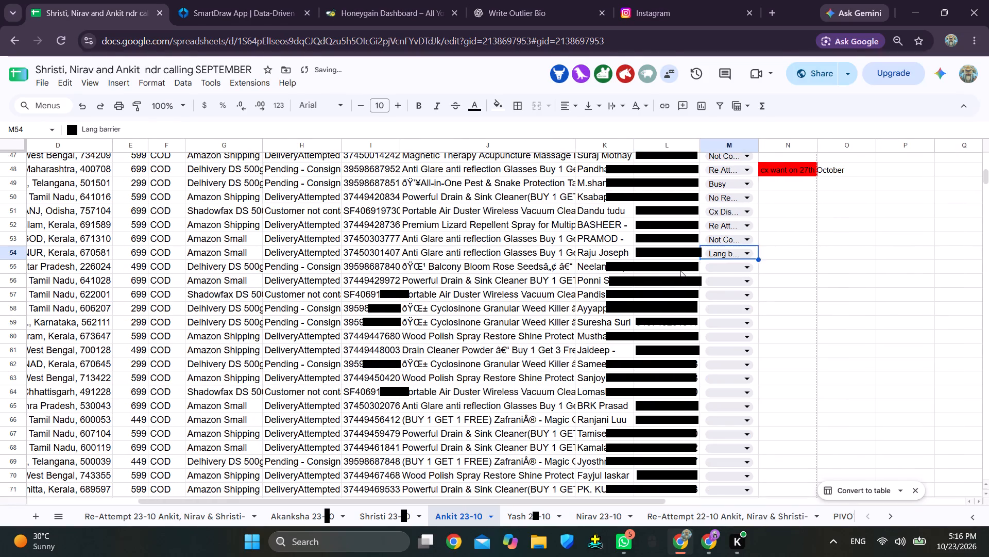
Check the row 55 customer's details and set the remark in M55 to Re Attempt.
{"action": "left_click", "coordinate": [650, 265]}
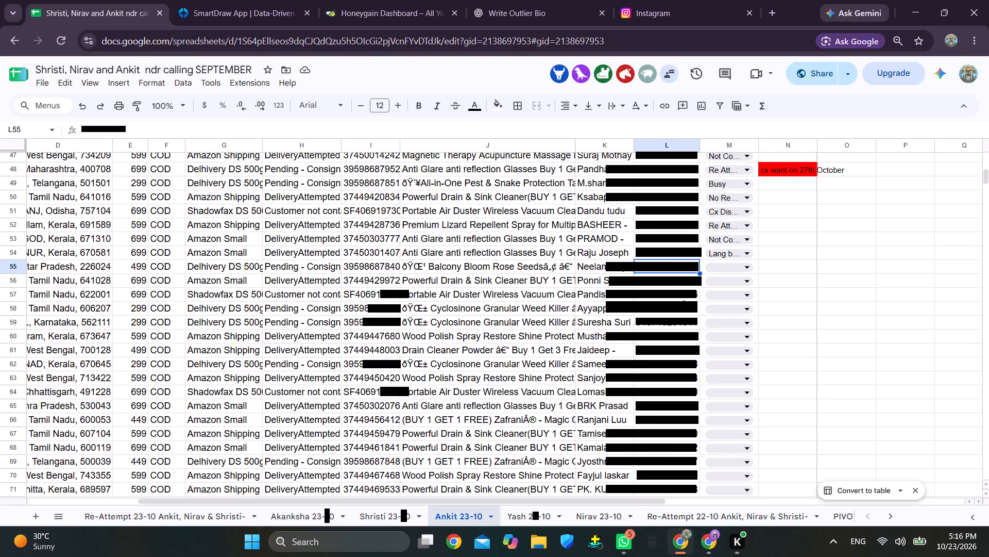
{"action": "left_click", "coordinate": [591, 267]}
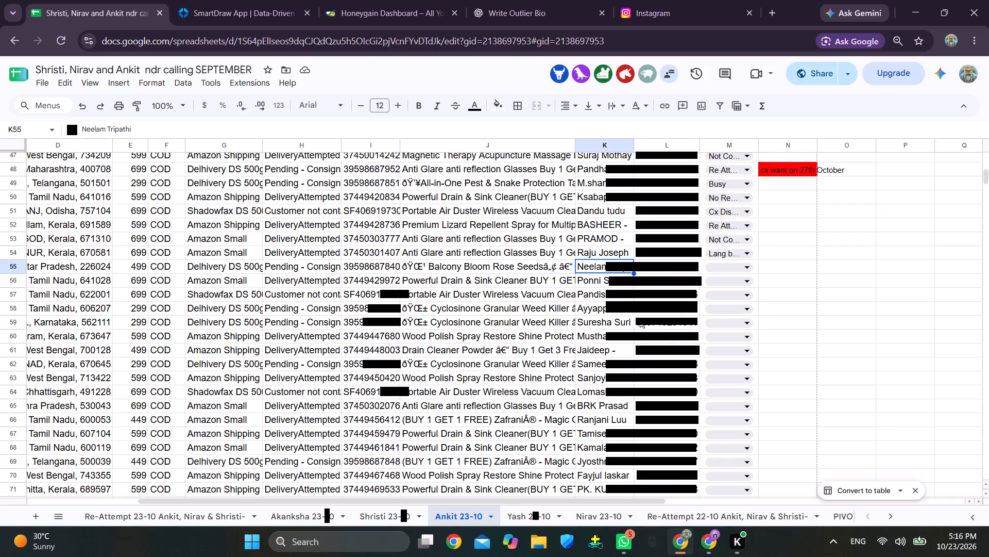
{"action": "left_click", "coordinate": [718, 266]}
{"action": "left_click", "coordinate": [735, 283]}
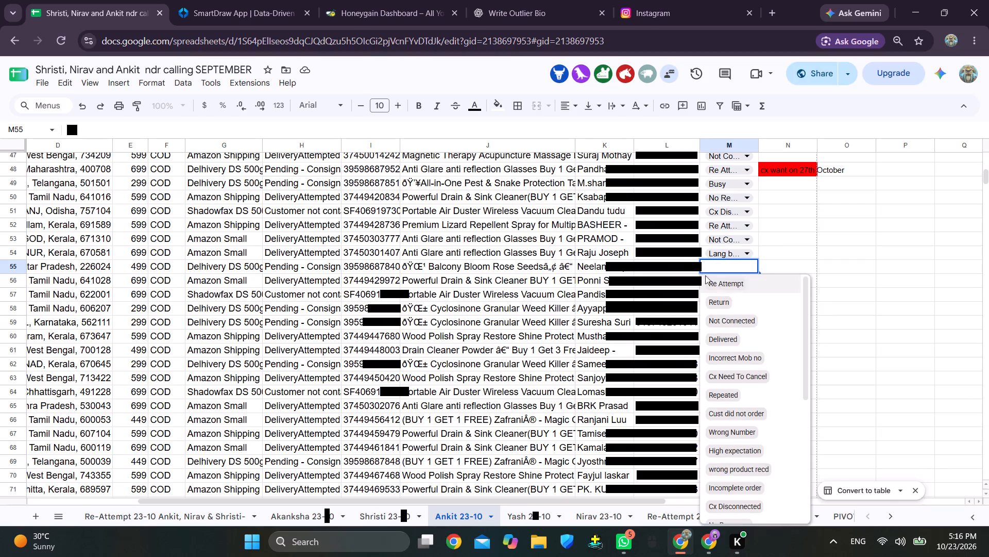
View the row 56 customer's phone and name, and return to the Chrome window showing the Ankit pivot table.
{"action": "left_click", "coordinate": [669, 275]}
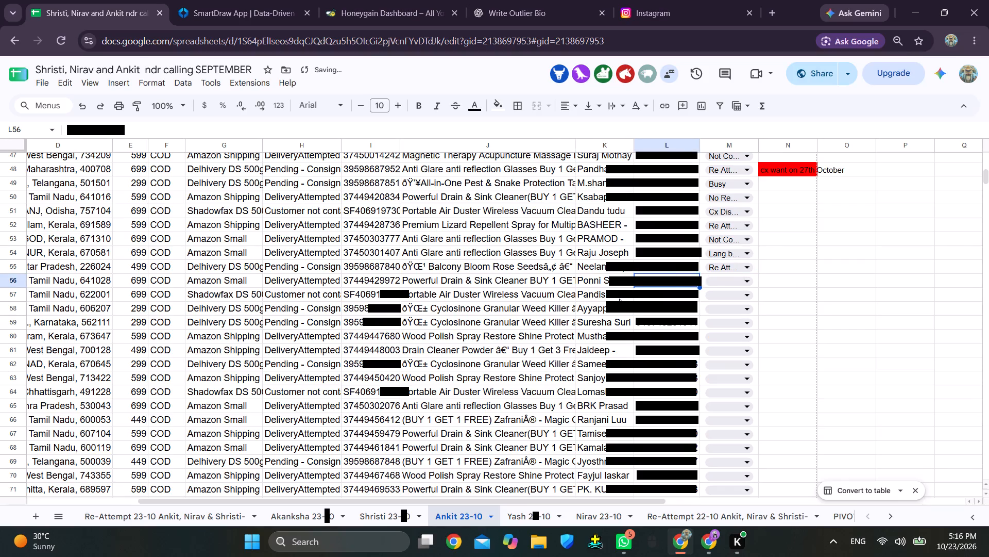
{"action": "scroll", "coordinate": [620, 299], "scroll_direction": "down", "scroll_amount": 1}
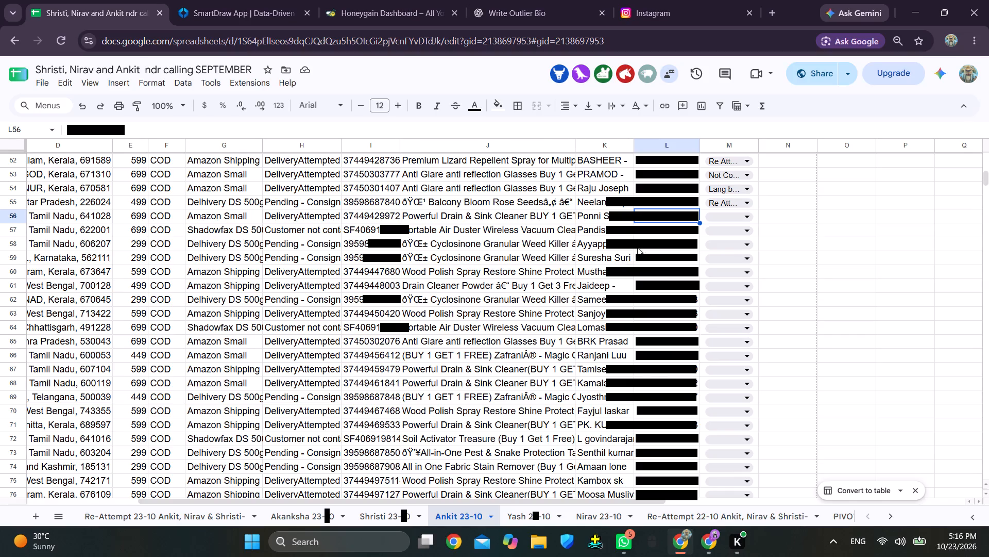
{"action": "left_click", "coordinate": [611, 215]}
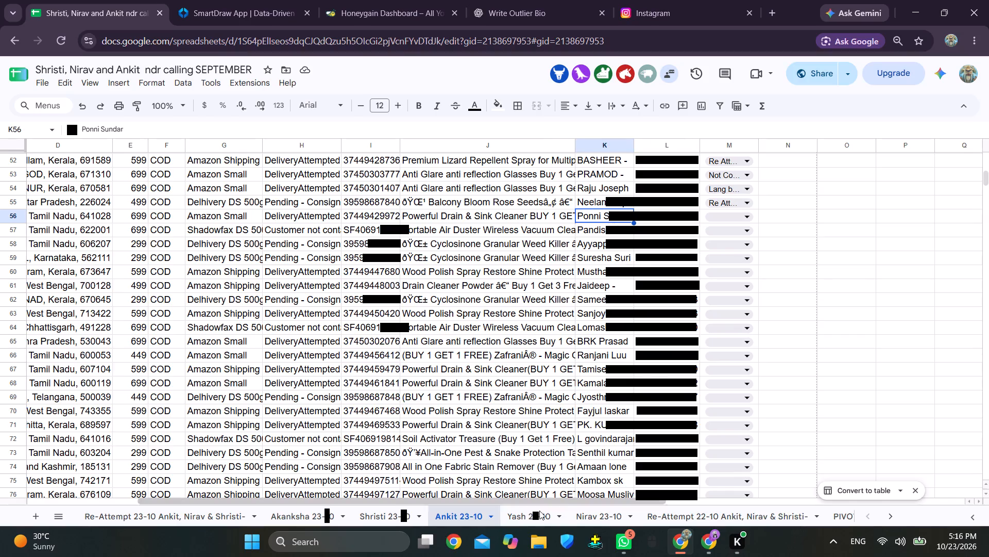
{"action": "left_click", "coordinate": [704, 543]}
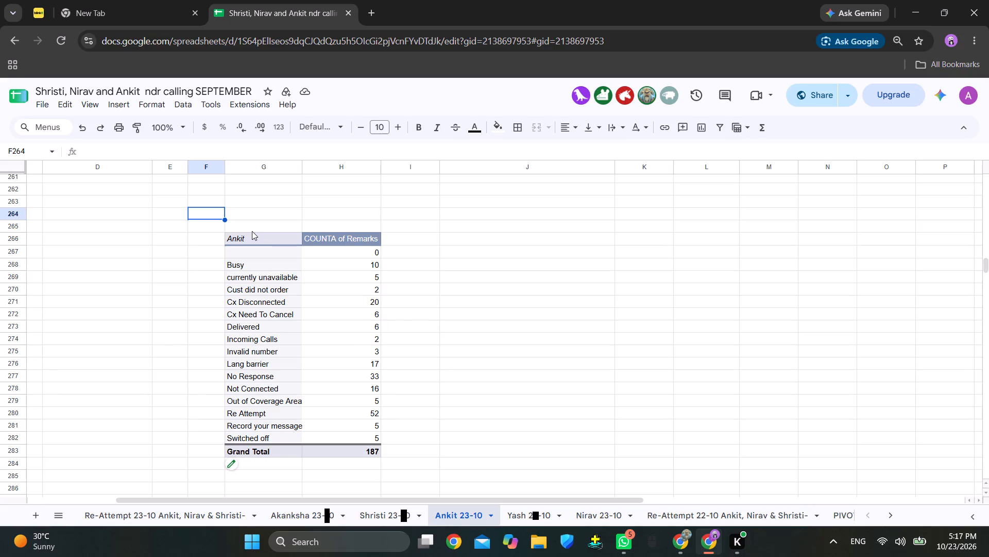
In the other Chrome profile's window, set the remark in M56 of the Ankit 23-10 sheet to Out of Coverage Area.
{"action": "left_click", "coordinate": [683, 547]}
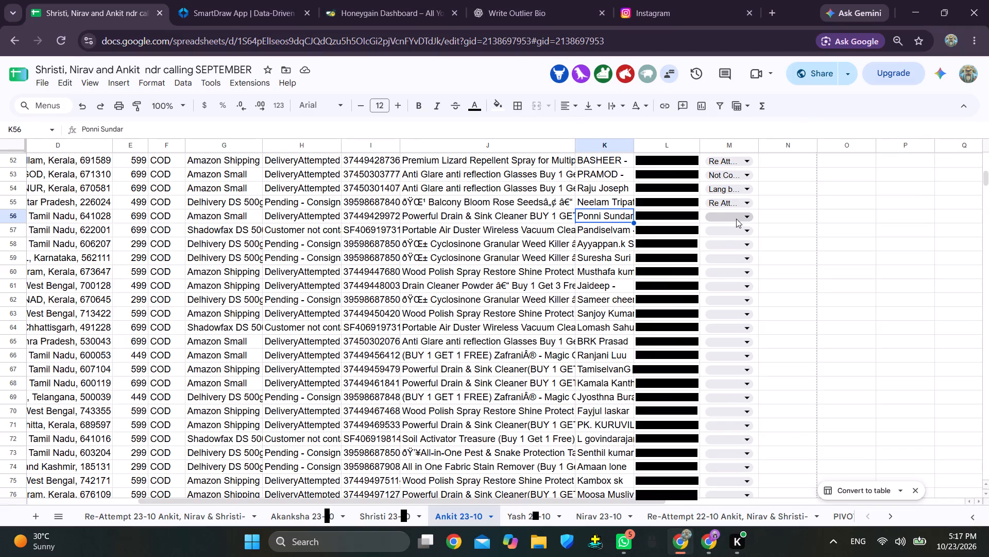
{"action": "left_click", "coordinate": [708, 548]}
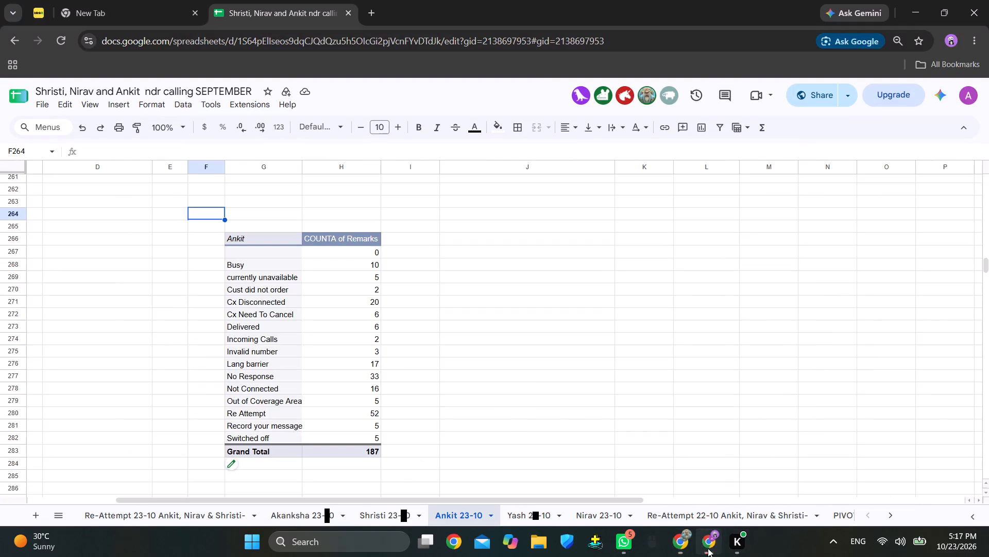
{"action": "left_click", "coordinate": [678, 549]}
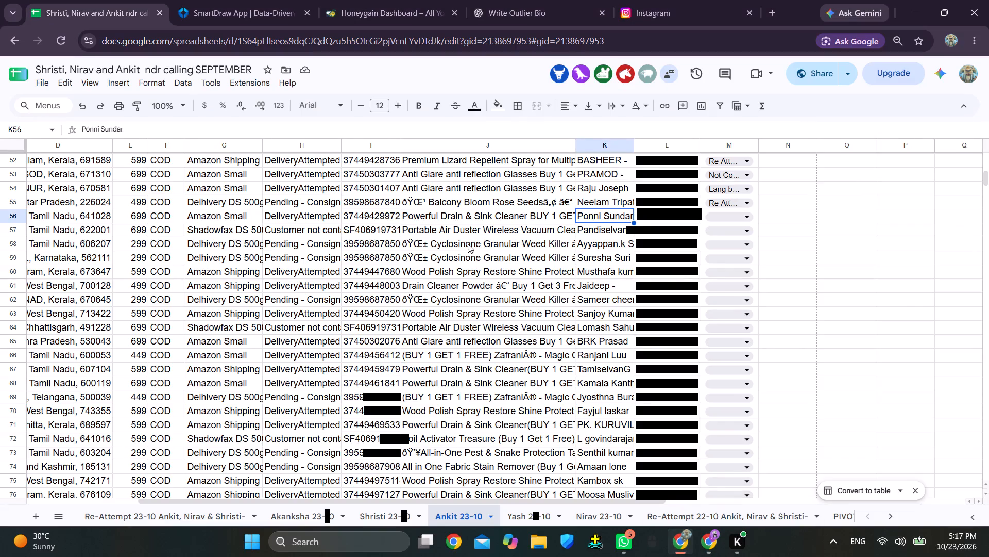
{"action": "left_click", "coordinate": [714, 217]}
{"action": "scroll", "coordinate": [759, 373], "scroll_direction": "down", "scroll_amount": 6}
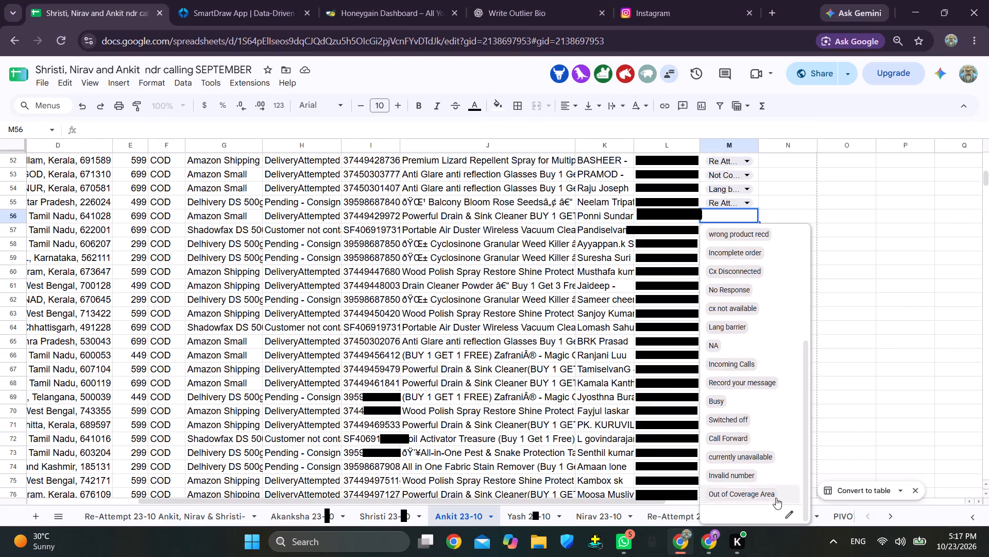
{"action": "left_click", "coordinate": [750, 497]}
Check the row 57 customer's phone, examine the Remarks columns of the Yash and Akanksha 23-10 sheets, and return to the Ankit 23-10 sheet.
{"action": "left_click", "coordinate": [670, 230]}
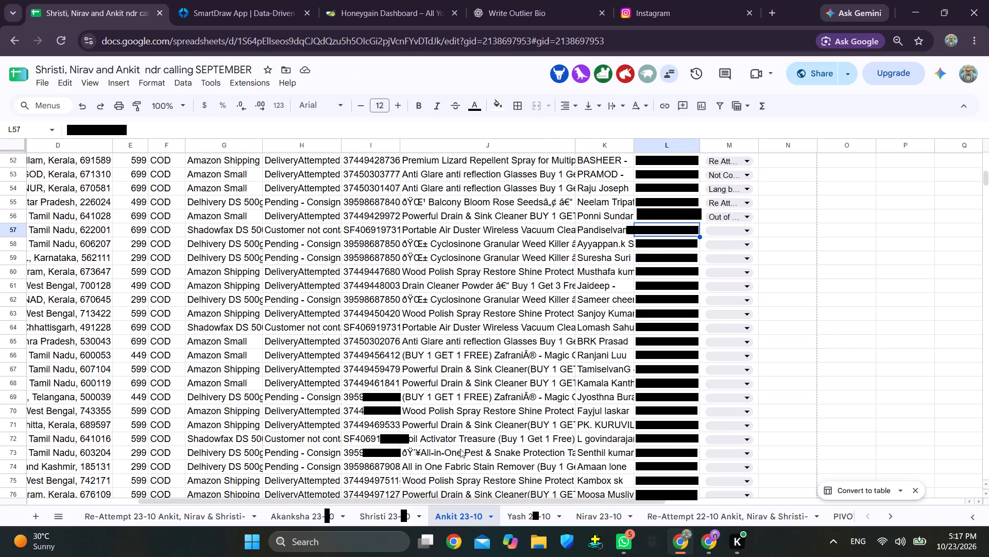
{"action": "left_click", "coordinate": [511, 518]}
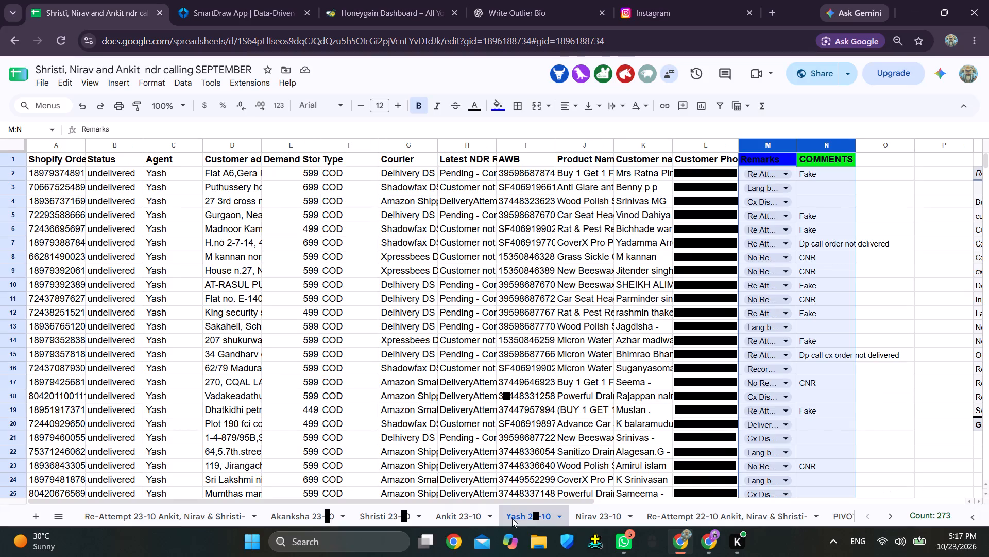
{"action": "scroll", "coordinate": [666, 288], "scroll_direction": "down", "scroll_amount": 20}
{"action": "scroll", "coordinate": [666, 288], "scroll_direction": "down", "scroll_amount": 8}
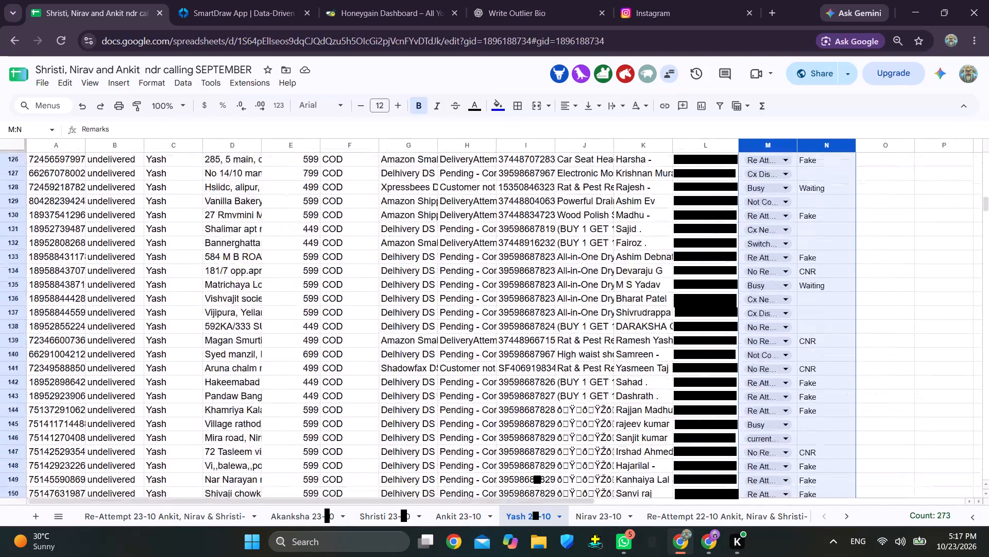
{"action": "scroll", "coordinate": [677, 297], "scroll_direction": "down", "scroll_amount": 7}
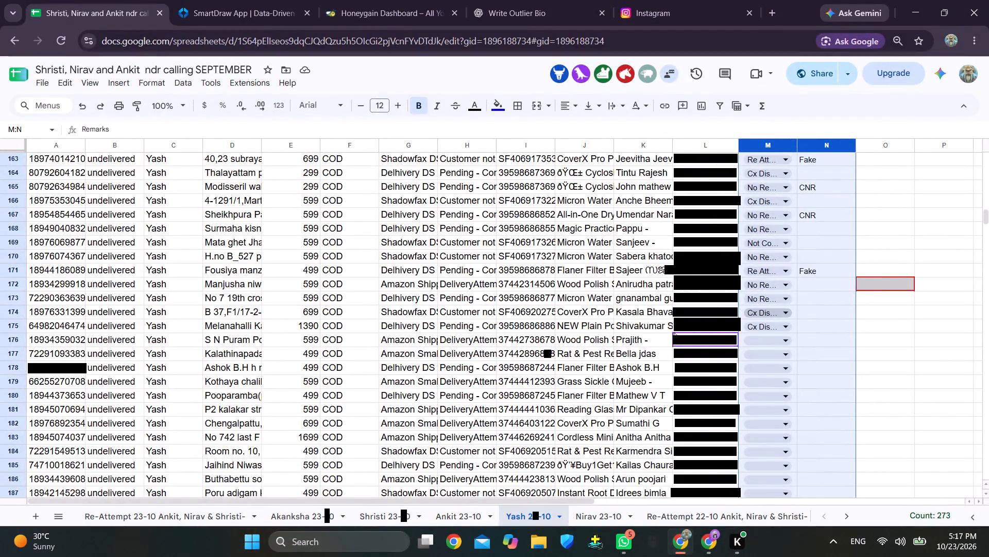
{"action": "left_click", "coordinate": [316, 517]}
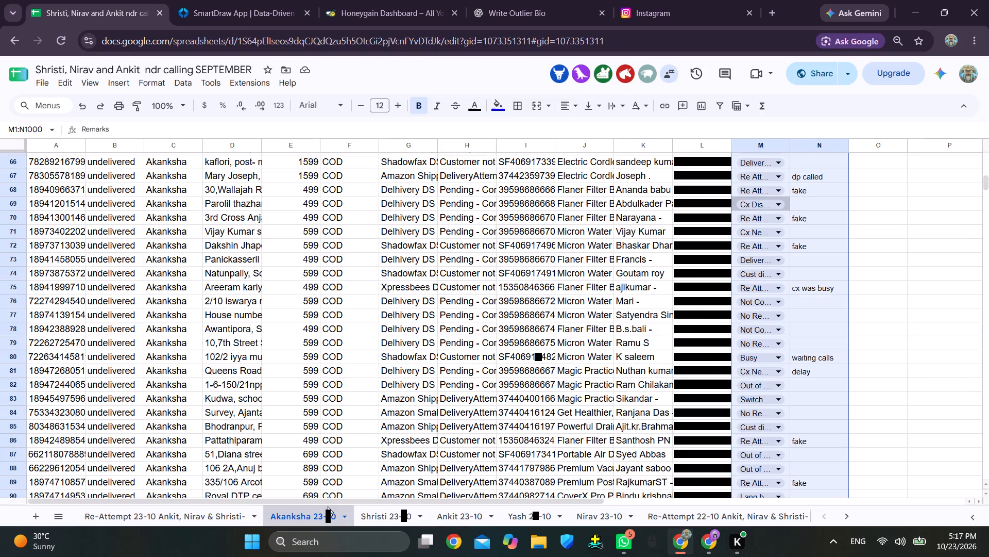
{"action": "scroll", "coordinate": [681, 300], "scroll_direction": "down", "scroll_amount": 20}
{"action": "scroll", "coordinate": [681, 300], "scroll_direction": "down", "scroll_amount": 2}
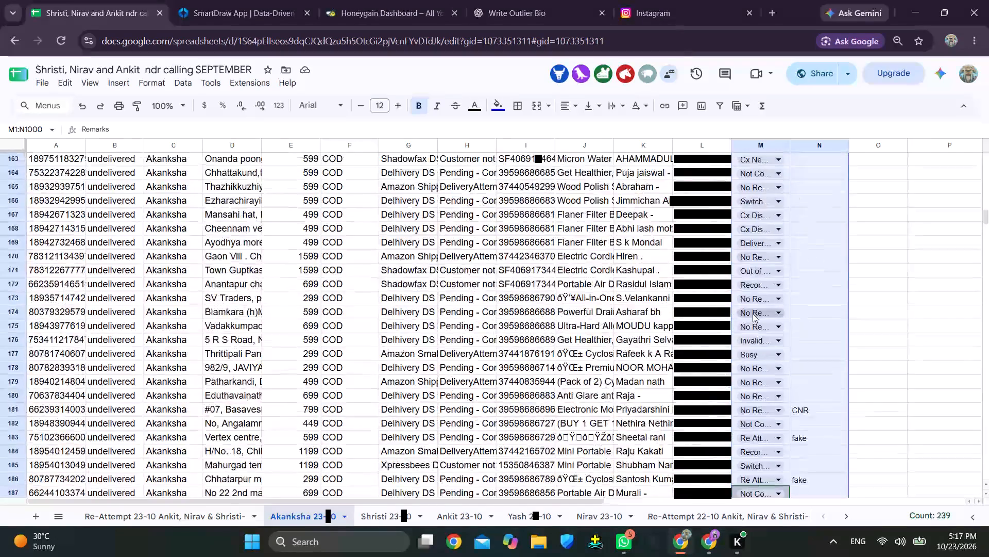
{"action": "scroll", "coordinate": [753, 314], "scroll_direction": "down", "scroll_amount": 4}
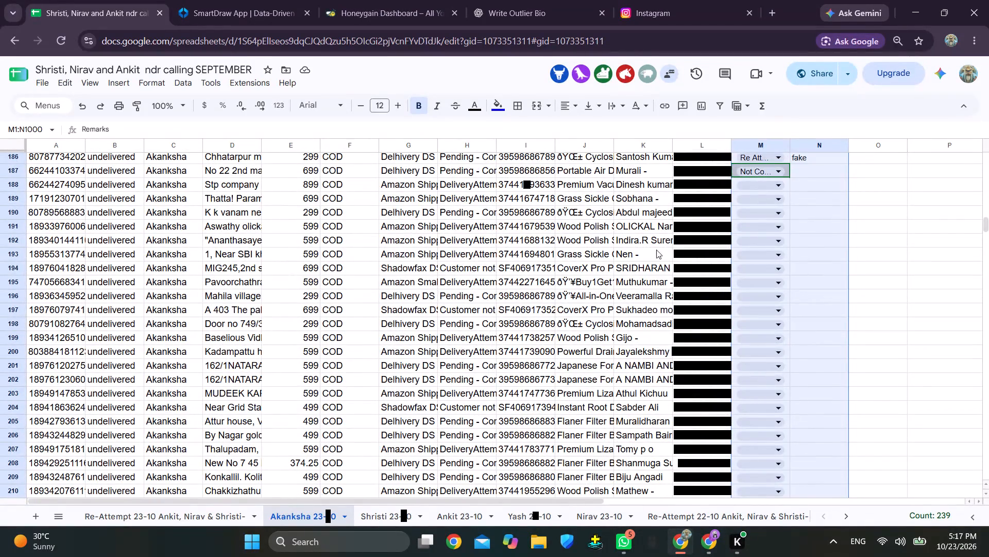
{"action": "left_click", "coordinate": [442, 515]}
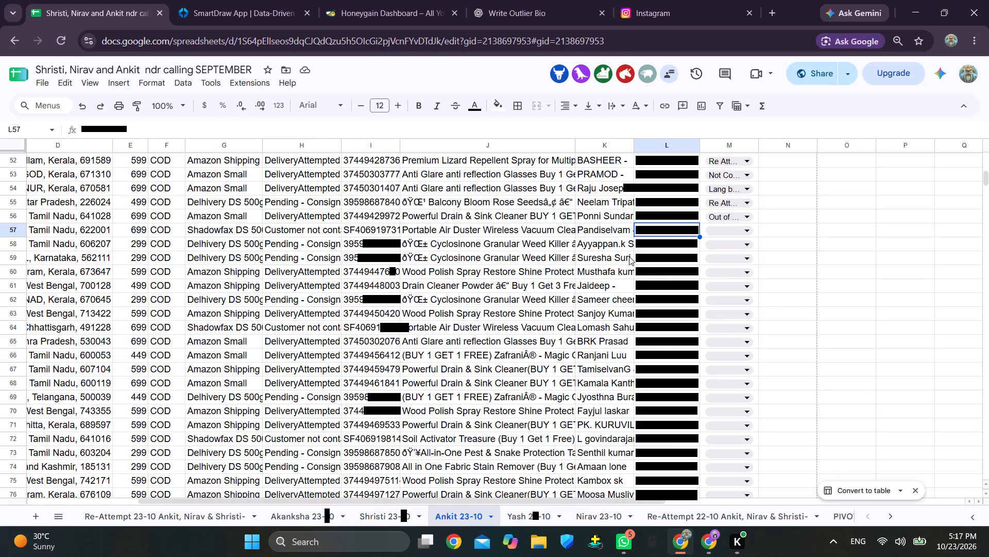
Check the row 57 customer's name and set the remark in M57 to Cx Disconnected.
{"action": "left_click", "coordinate": [617, 227]}
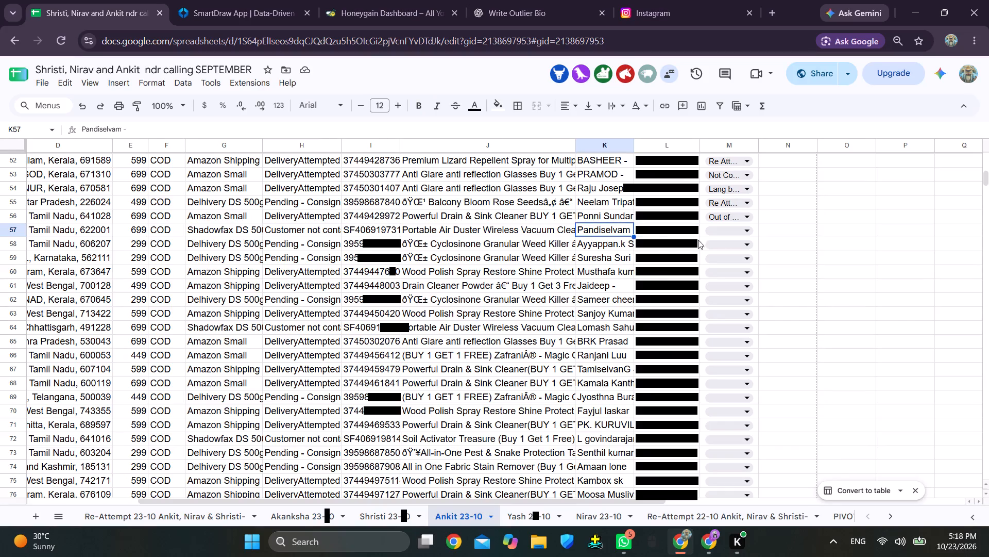
{"action": "left_click", "coordinate": [733, 233]}
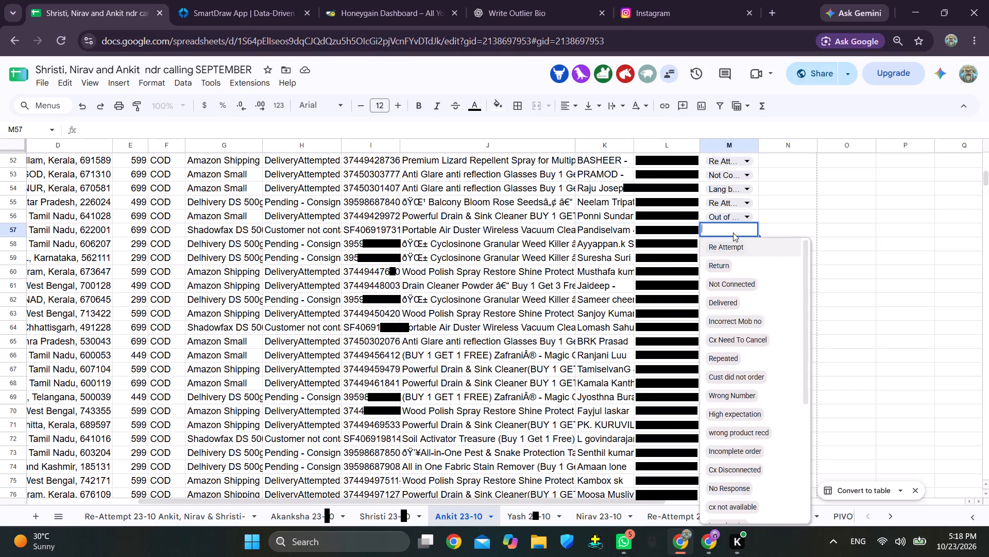
{"action": "type", "text": "cx"}
{"action": "left_click", "coordinate": [748, 265]}
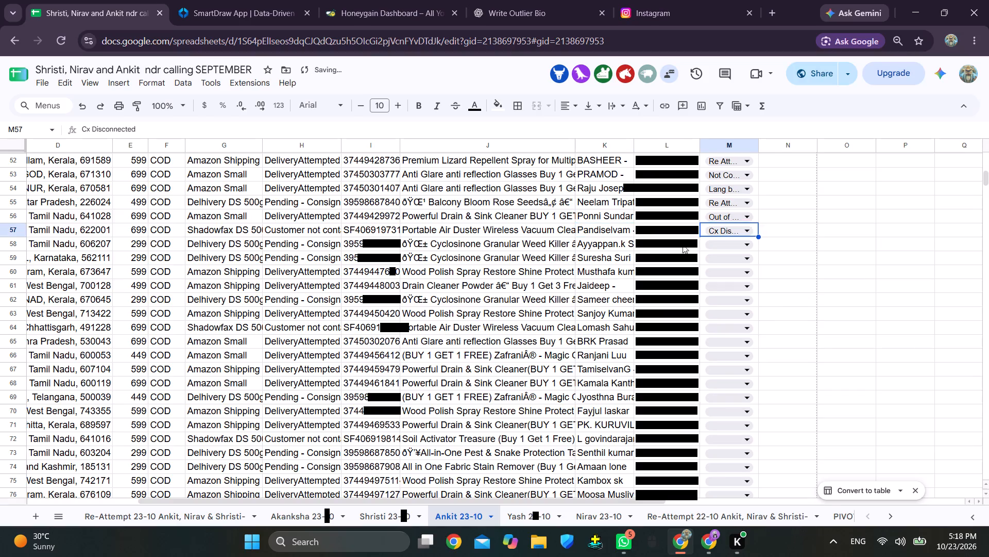
Check the row 58 customer's phone and name, and set the remark in M58 to Lang barrier.
{"action": "left_click", "coordinate": [680, 243]}
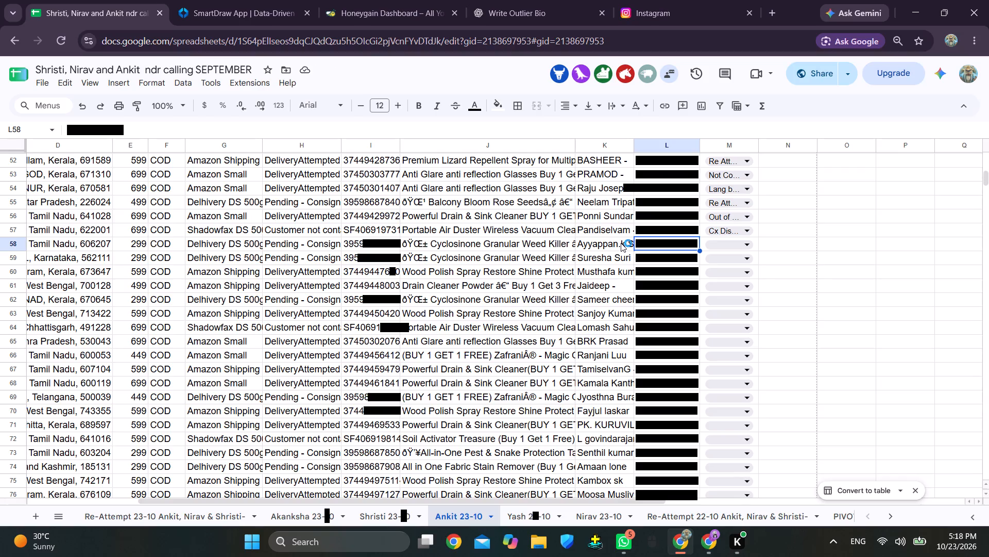
{"action": "left_click", "coordinate": [621, 243]}
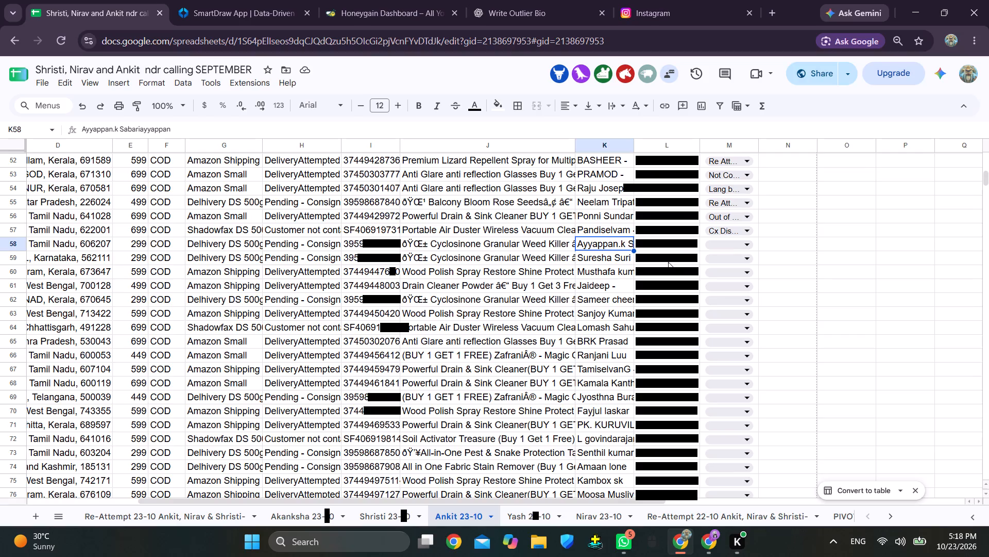
{"action": "left_click", "coordinate": [729, 244]}
{"action": "key", "text": "l"}
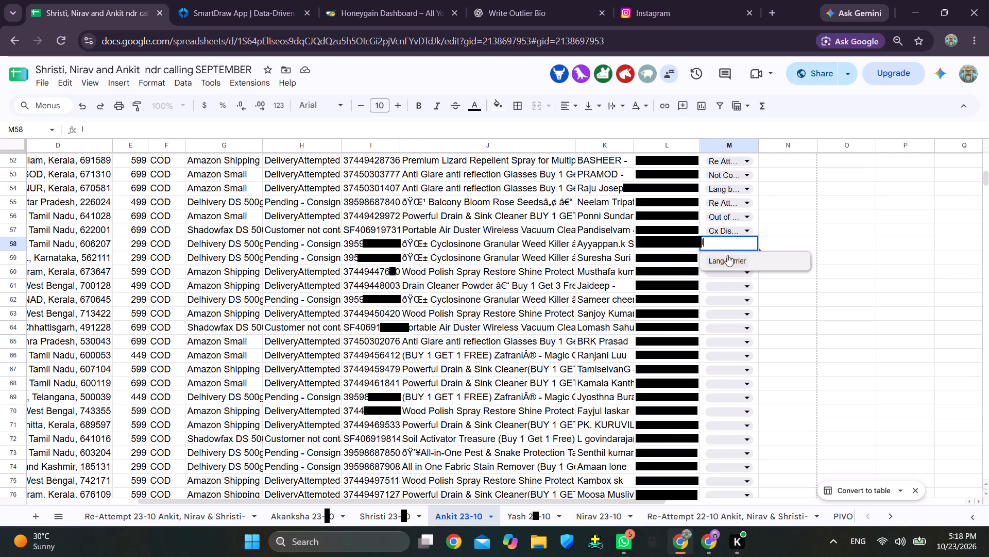
{"action": "left_click", "coordinate": [728, 260]}
View the row 59 customer's phone and name on the Ankit 23-10 sheet.
{"action": "left_click", "coordinate": [681, 257]}
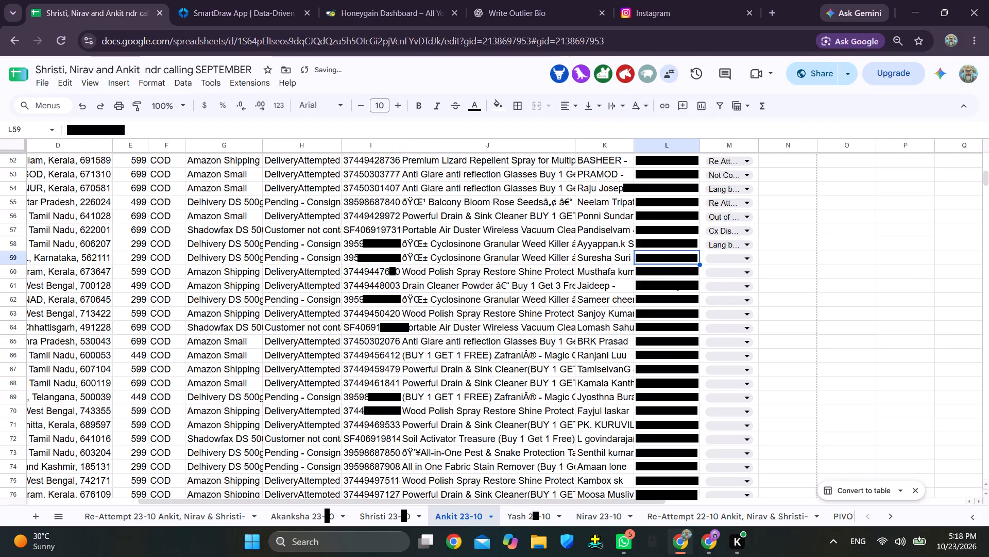
{"action": "scroll", "coordinate": [666, 291], "scroll_direction": "down", "scroll_amount": 1}
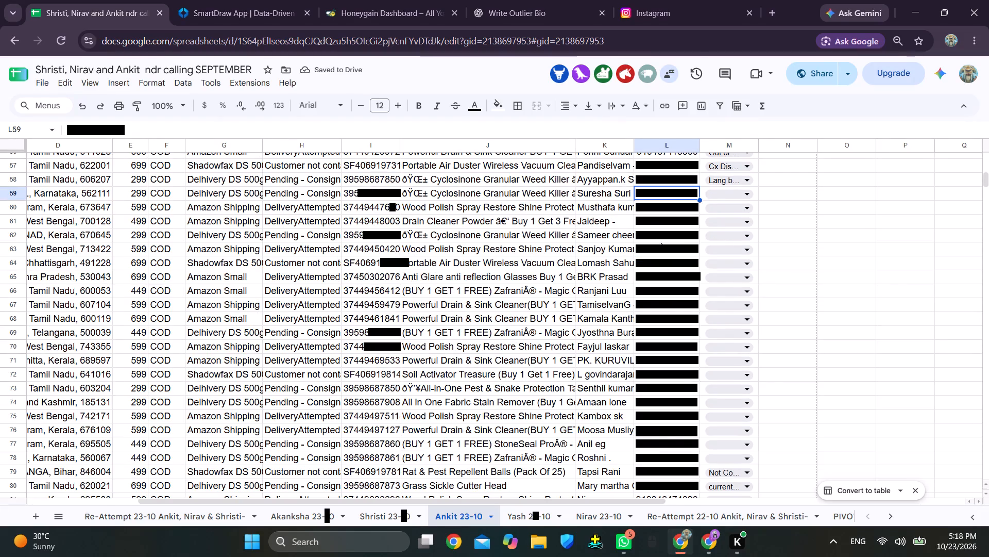
{"action": "left_click", "coordinate": [615, 191]}
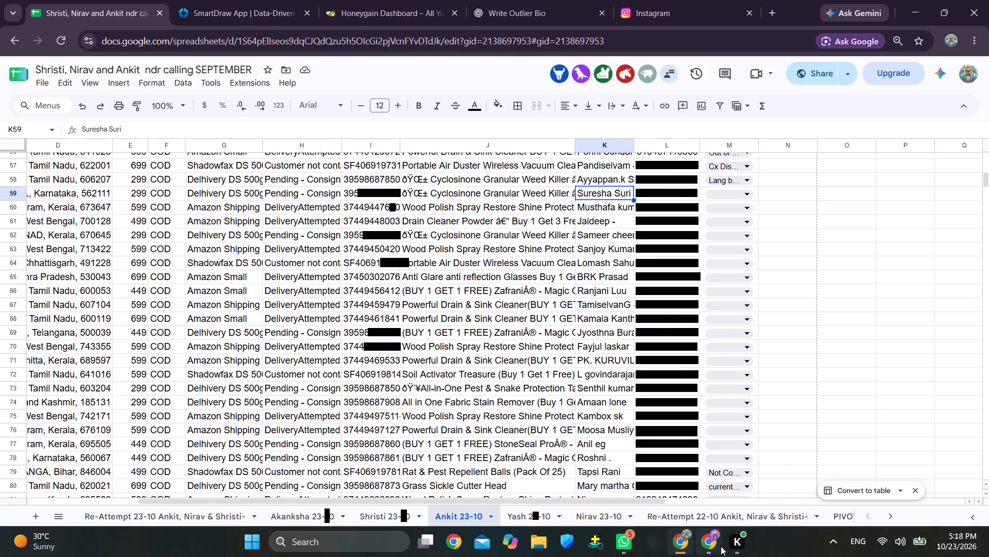
In the Chrome window showing the Ankit pivot table, set the remark in M179 of the same sheet to Re Attempt.
{"action": "left_click", "coordinate": [708, 545]}
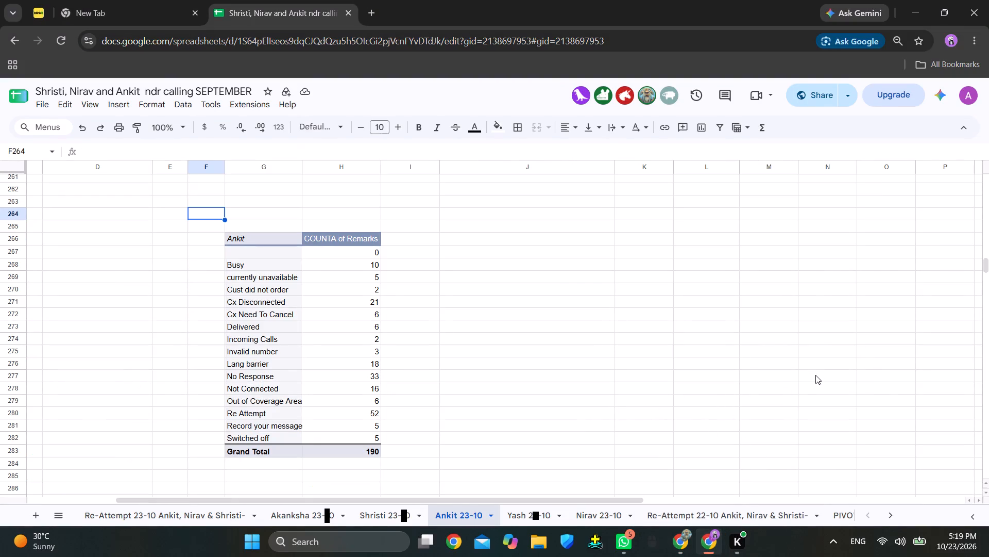
{"action": "scroll", "coordinate": [822, 362], "scroll_direction": "up", "scroll_amount": 18}
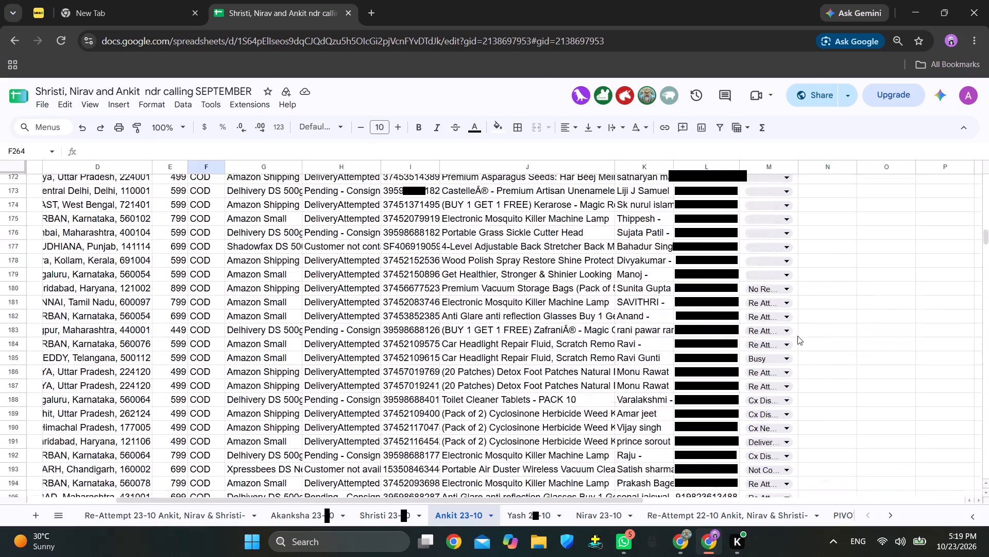
{"action": "scroll", "coordinate": [797, 336], "scroll_direction": "up", "scroll_amount": 5}
{"action": "scroll", "coordinate": [814, 331], "scroll_direction": "down", "scroll_amount": 3}
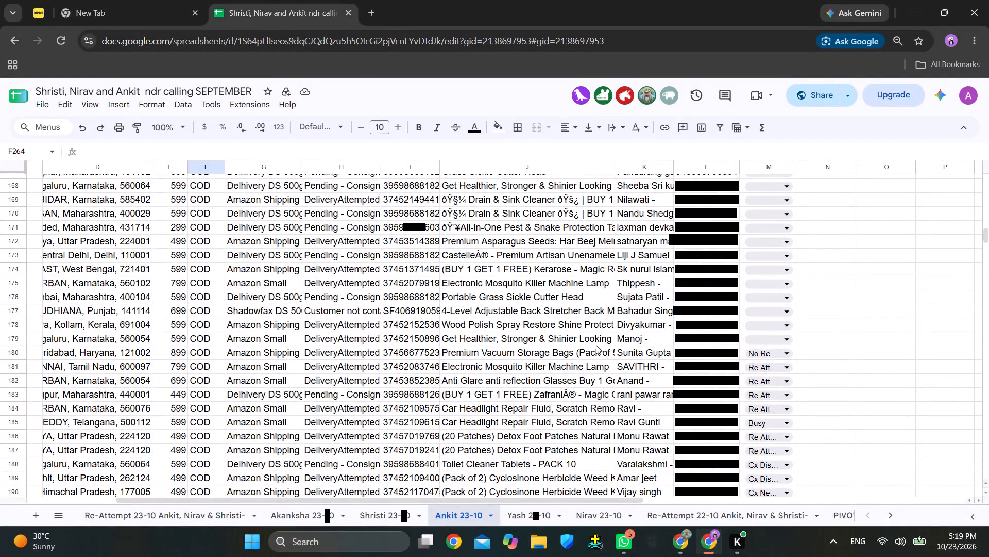
{"action": "left_click", "coordinate": [760, 339]}
{"action": "left_click", "coordinate": [769, 353]}
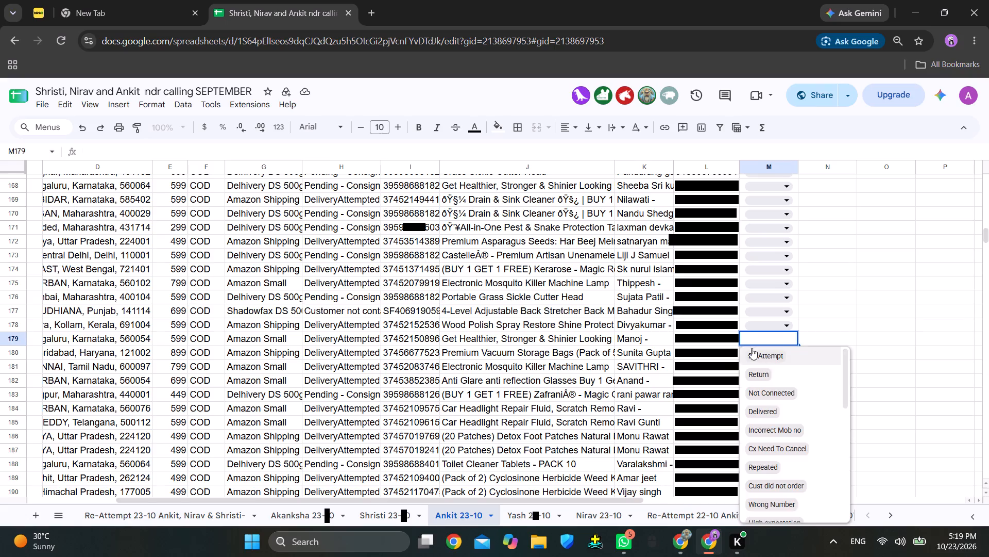
Check the Ankit pivot table, and set the empty remark in M160 to Delivered.
{"action": "scroll", "coordinate": [740, 312], "scroll_direction": "up", "scroll_amount": 3}
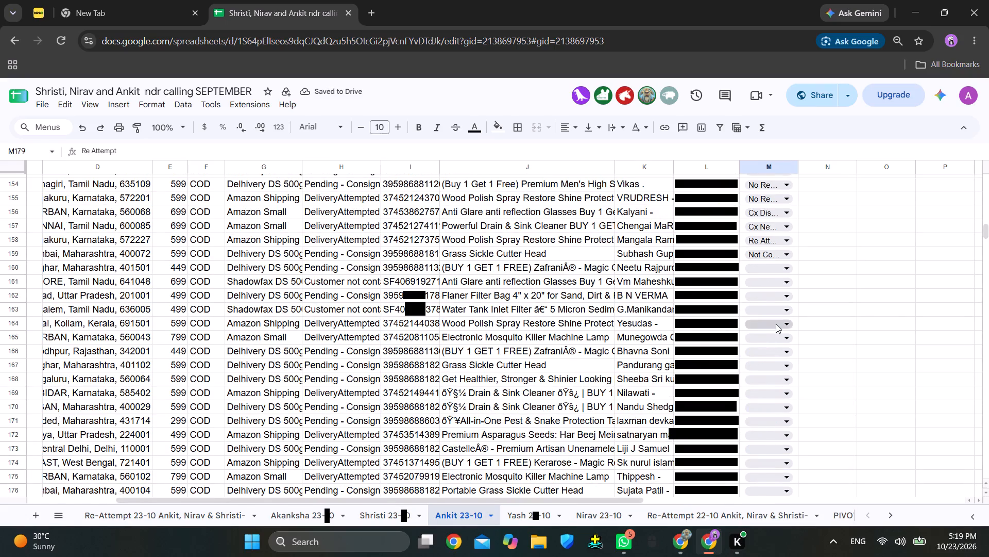
{"action": "scroll", "coordinate": [774, 323], "scroll_direction": "down", "scroll_amount": 20}
{"action": "scroll", "coordinate": [774, 323], "scroll_direction": "down", "scroll_amount": 3}
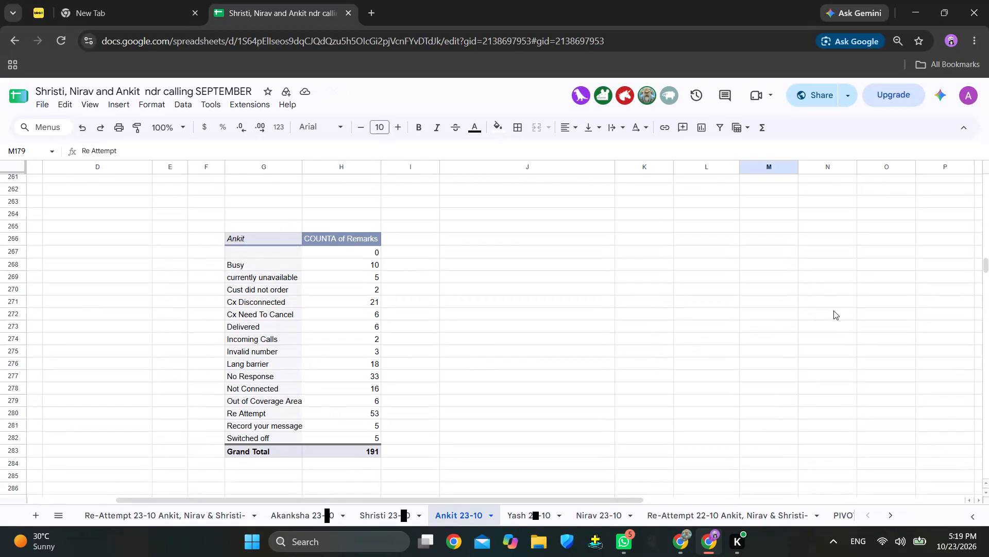
{"action": "scroll", "coordinate": [865, 305], "scroll_direction": "up", "scroll_amount": 12}
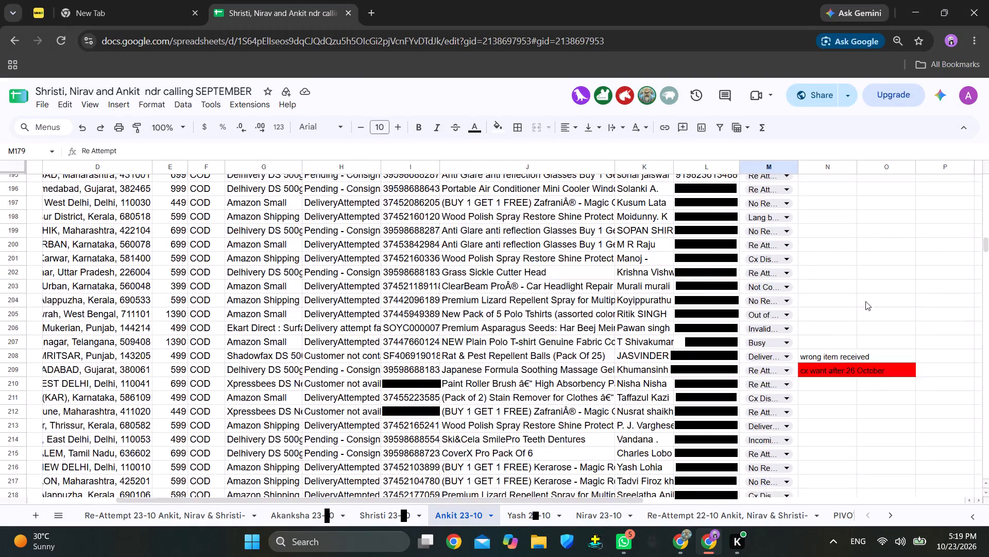
{"action": "scroll", "coordinate": [865, 301], "scroll_direction": "up", "scroll_amount": 12}
{"action": "left_click", "coordinate": [774, 334]}
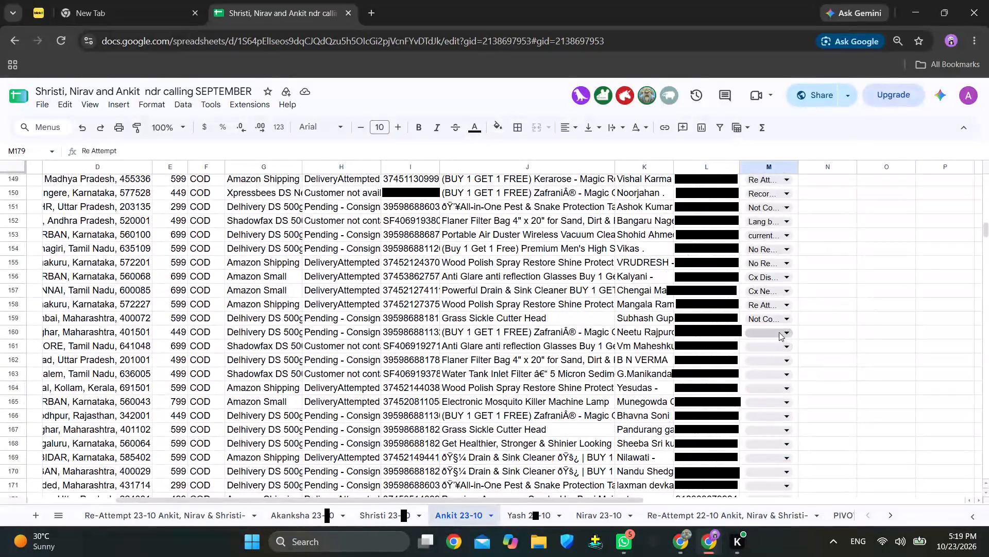
{"action": "left_click", "coordinate": [769, 405]}
Check the Ankit pivot table again, and set the empty remark in M178 to Cx Need To Cancel.
{"action": "scroll", "coordinate": [860, 336], "scroll_direction": "down", "scroll_amount": 5}
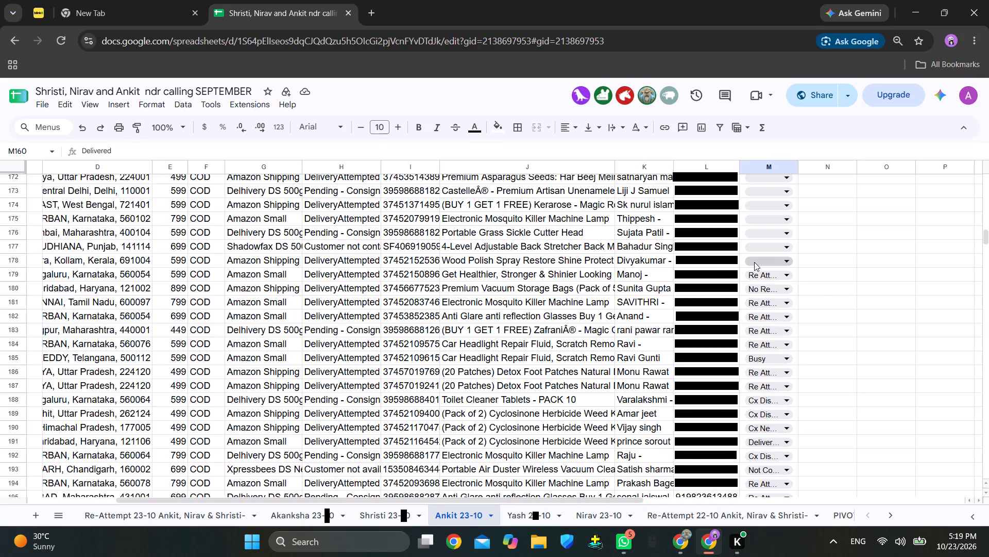
{"action": "scroll", "coordinate": [754, 299], "scroll_direction": "down", "scroll_amount": 19}
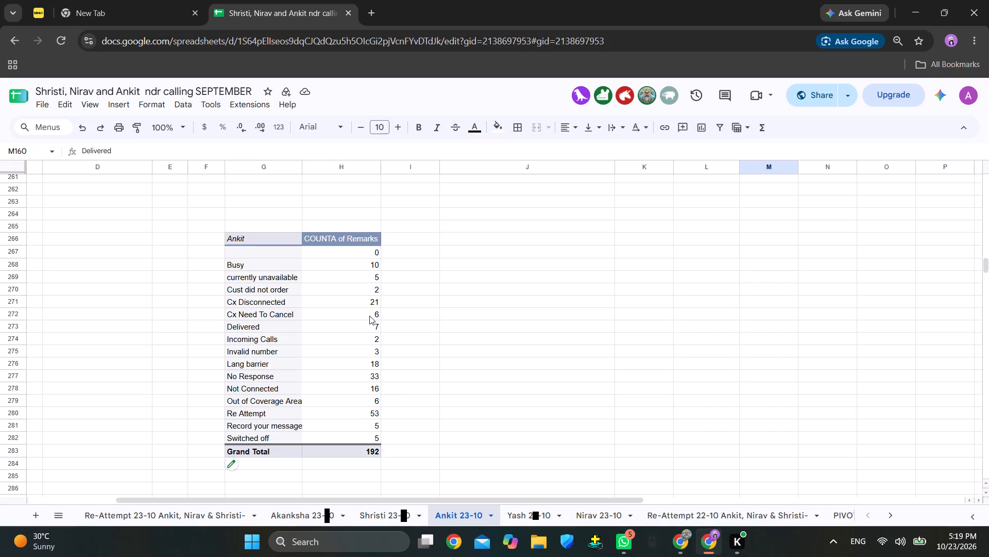
{"action": "scroll", "coordinate": [905, 317], "scroll_direction": "up", "scroll_amount": 17}
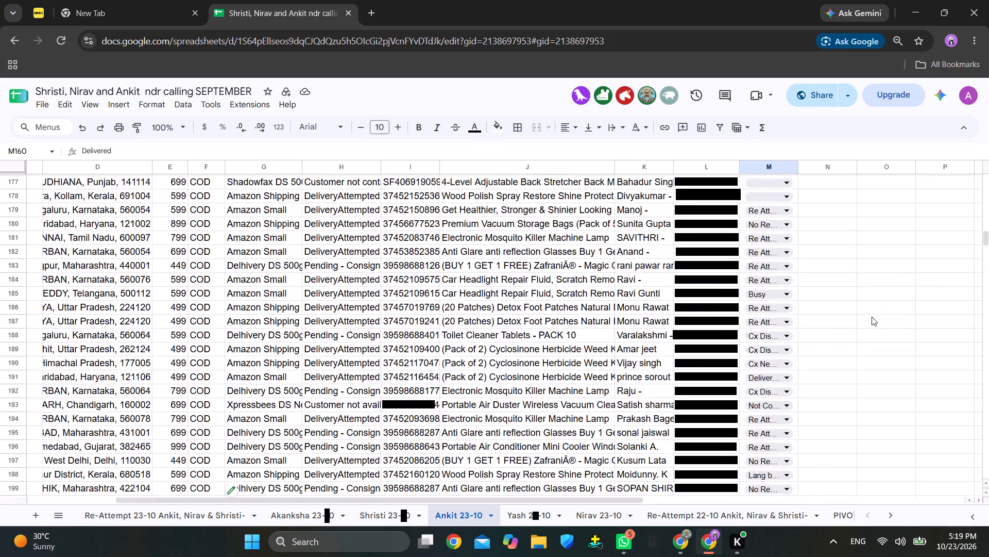
{"action": "scroll", "coordinate": [872, 317], "scroll_direction": "up", "scroll_amount": 7}
{"action": "scroll", "coordinate": [871, 320], "scroll_direction": "down", "scroll_amount": 2}
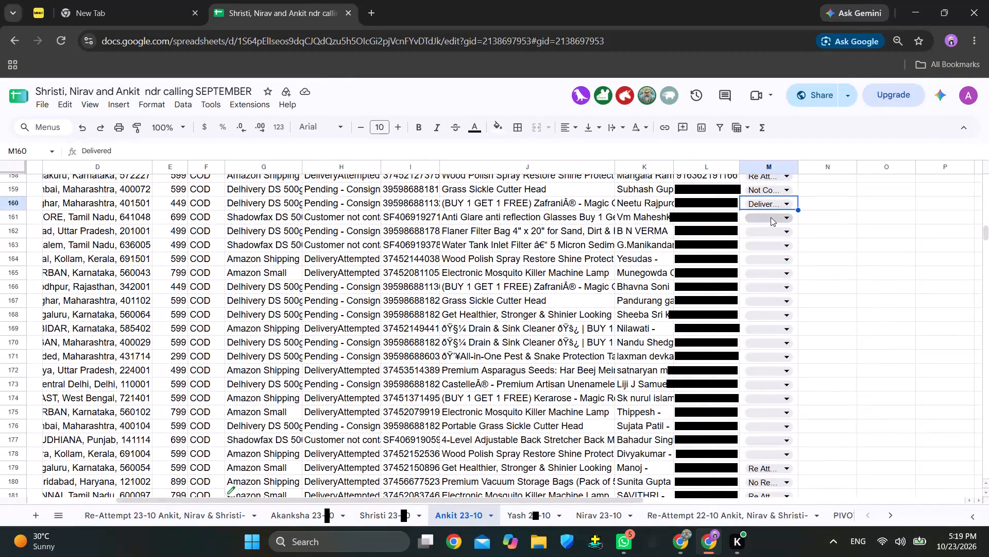
{"action": "scroll", "coordinate": [817, 411], "scroll_direction": "down", "scroll_amount": 2}
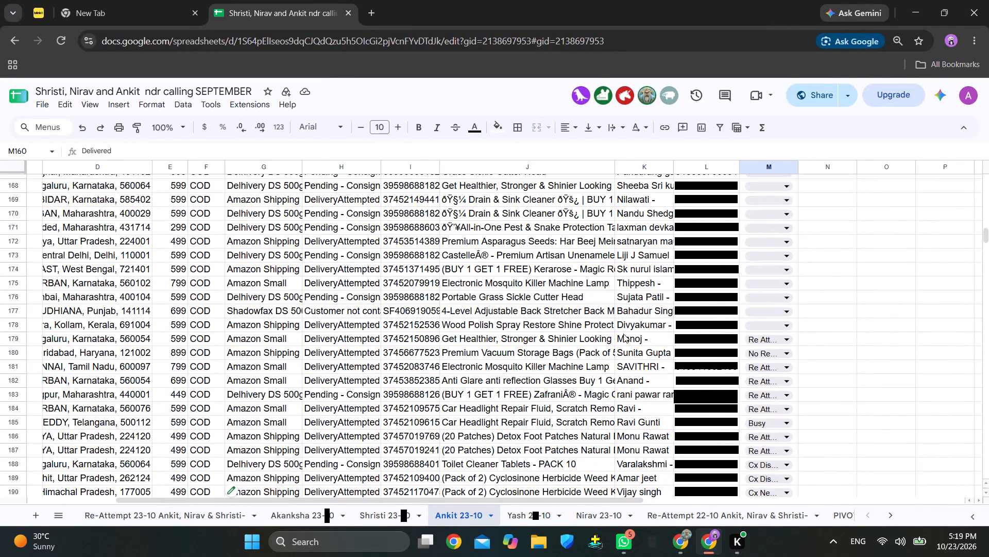
{"action": "left_click", "coordinate": [768, 329]}
{"action": "type", "text": "cx"}
{"action": "left_click", "coordinate": [780, 341]}
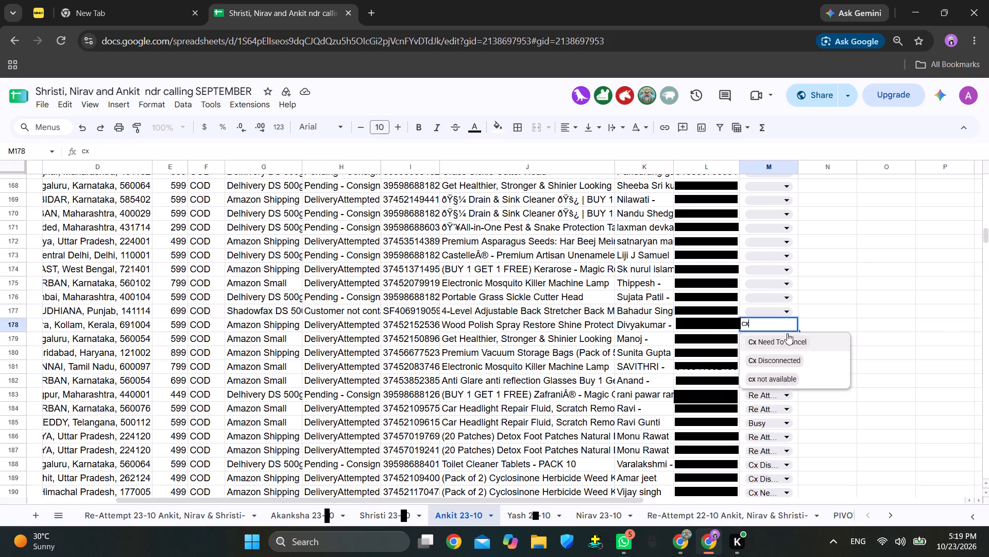
Check the row 59 product in the other Chrome window, and review the remark counts in the Ankit pivot table.
{"action": "scroll", "coordinate": [811, 308], "scroll_direction": "up", "scroll_amount": 3}
{"action": "scroll", "coordinate": [827, 359], "scroll_direction": "down", "scroll_amount": 1}
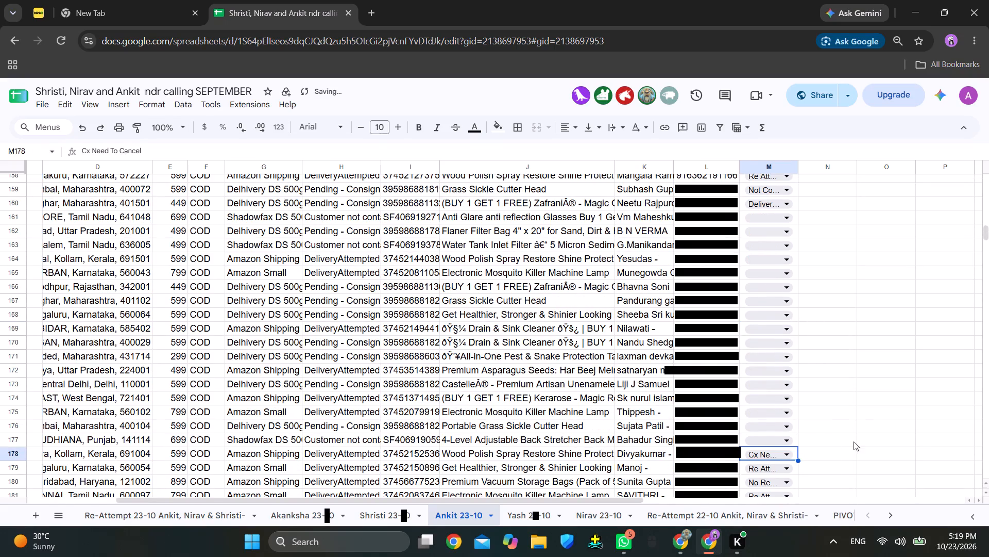
{"action": "left_click", "coordinate": [680, 544]}
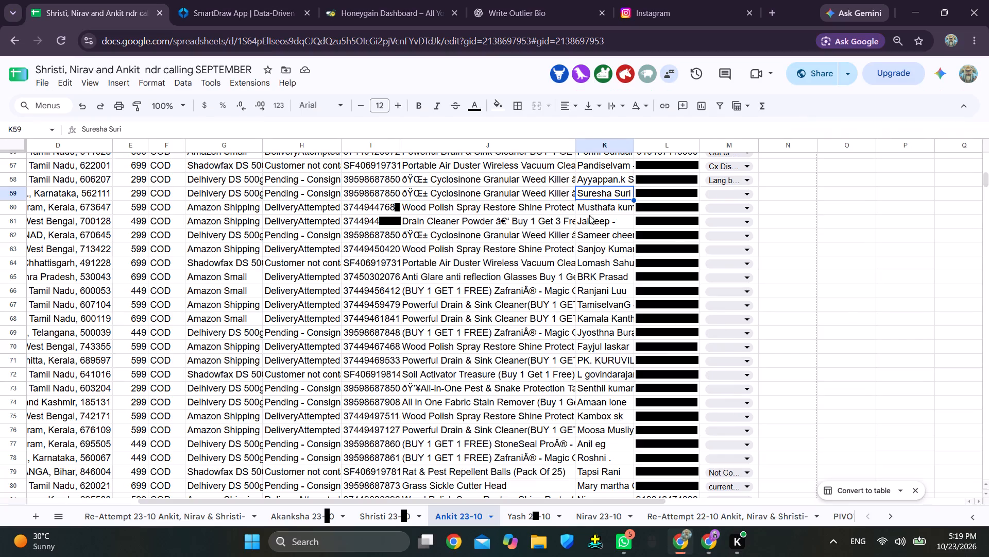
{"action": "left_click", "coordinate": [545, 192]}
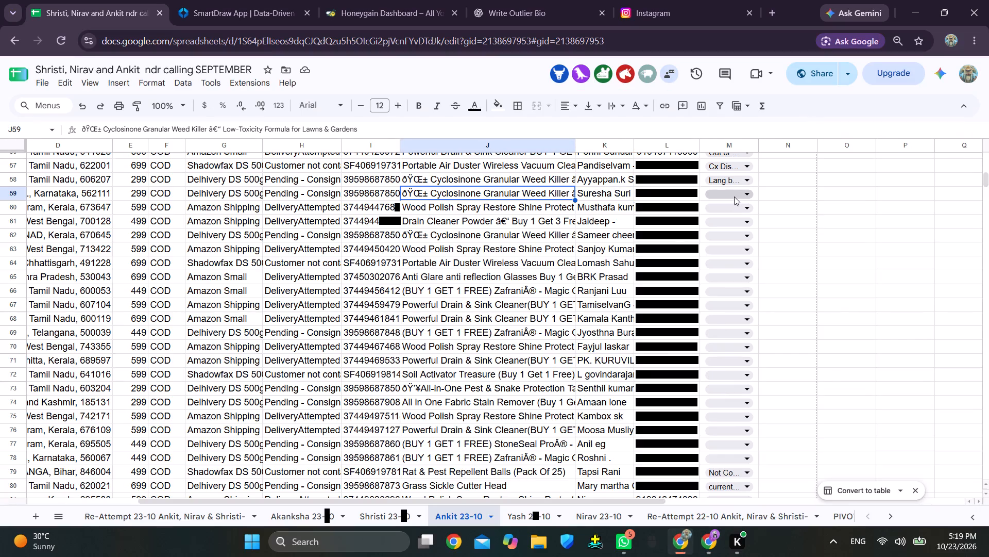
{"action": "left_click", "coordinate": [711, 543]}
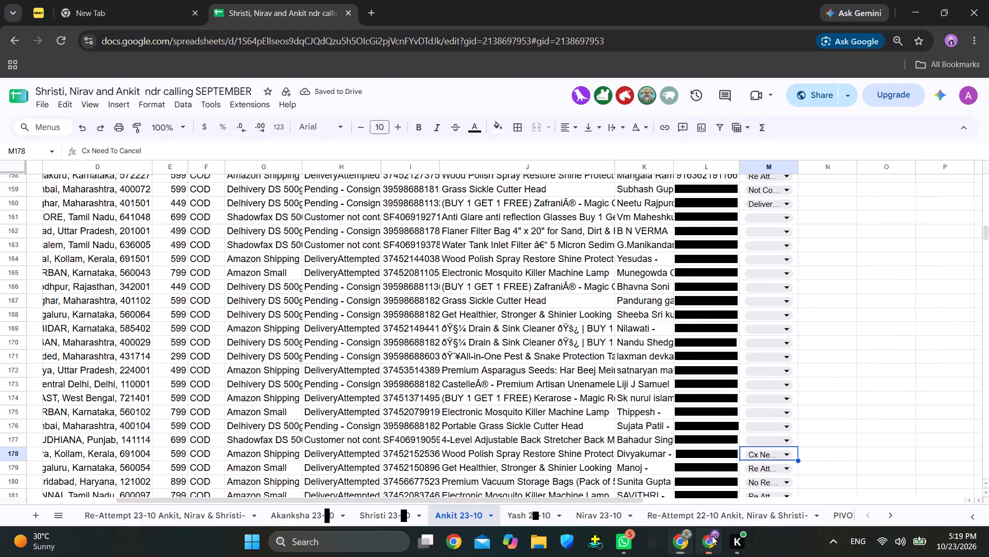
{"action": "scroll", "coordinate": [614, 387], "scroll_direction": "down", "scroll_amount": 16}
{"action": "scroll", "coordinate": [464, 383], "scroll_direction": "up", "scroll_amount": 1}
{"action": "scroll", "coordinate": [464, 383], "scroll_direction": "down", "scroll_amount": 7}
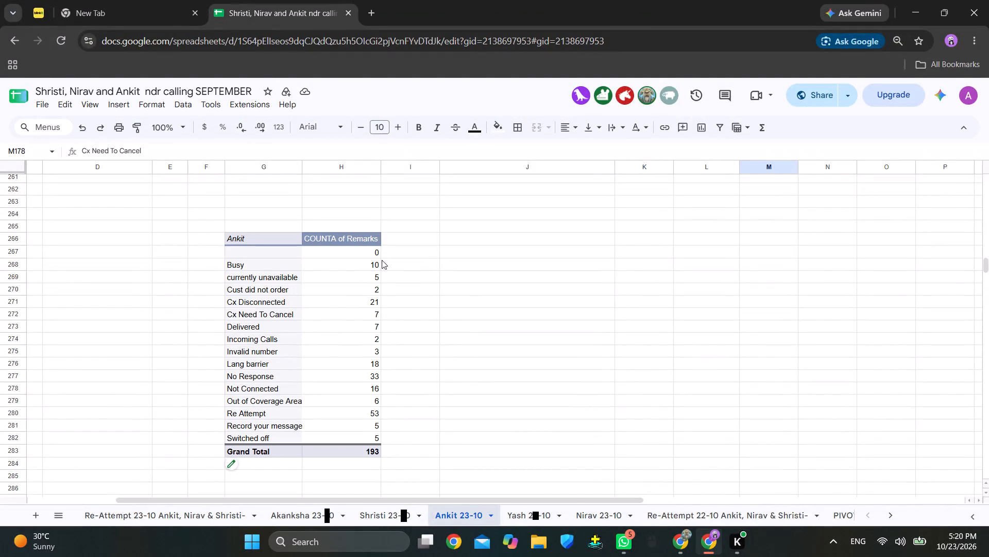
{"action": "left_click", "coordinate": [368, 235]}
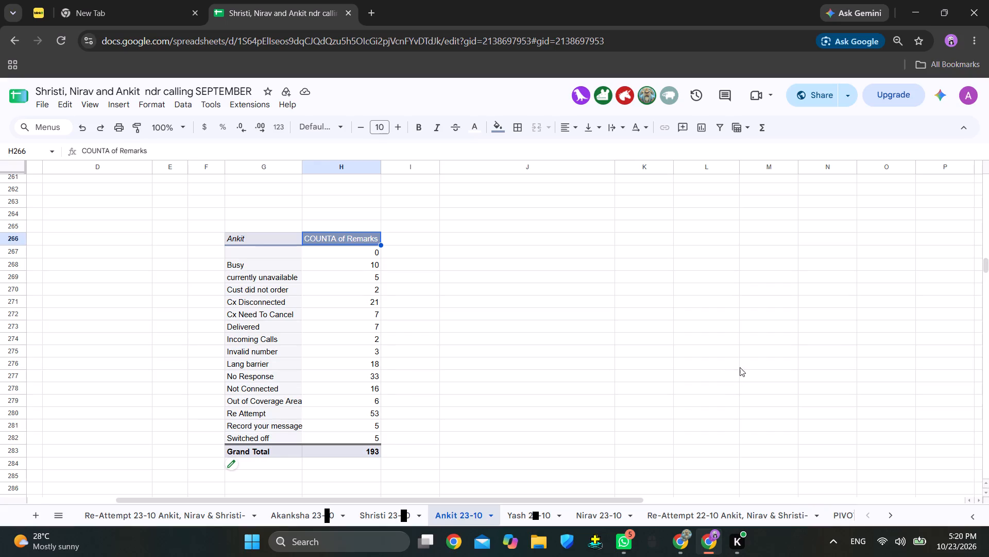
In the other Chrome window, set the remark in M59 to Cx Need To Cancel and select the row 60 customer's phone.
{"action": "left_click", "coordinate": [666, 537]}
{"action": "left_click", "coordinate": [679, 537]}
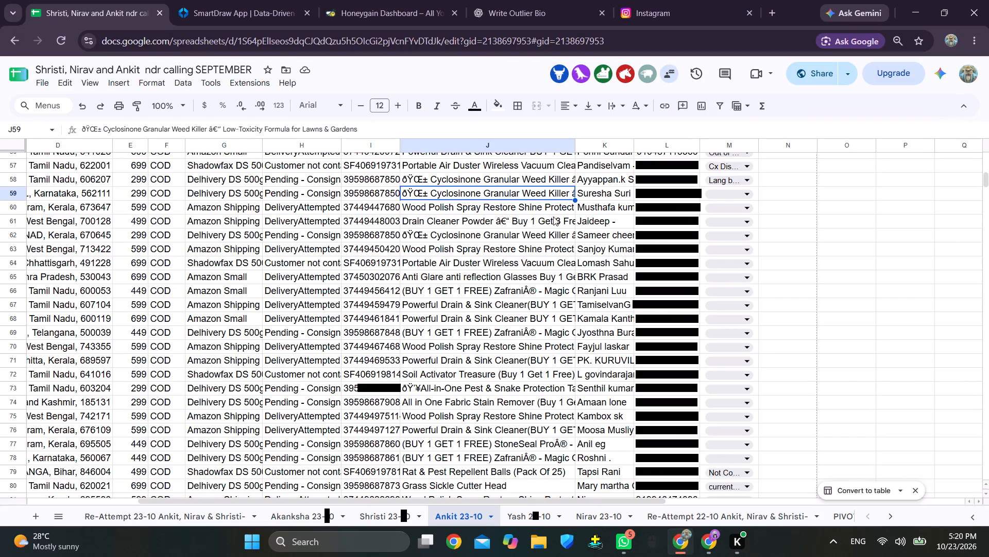
{"action": "left_click", "coordinate": [719, 191]}
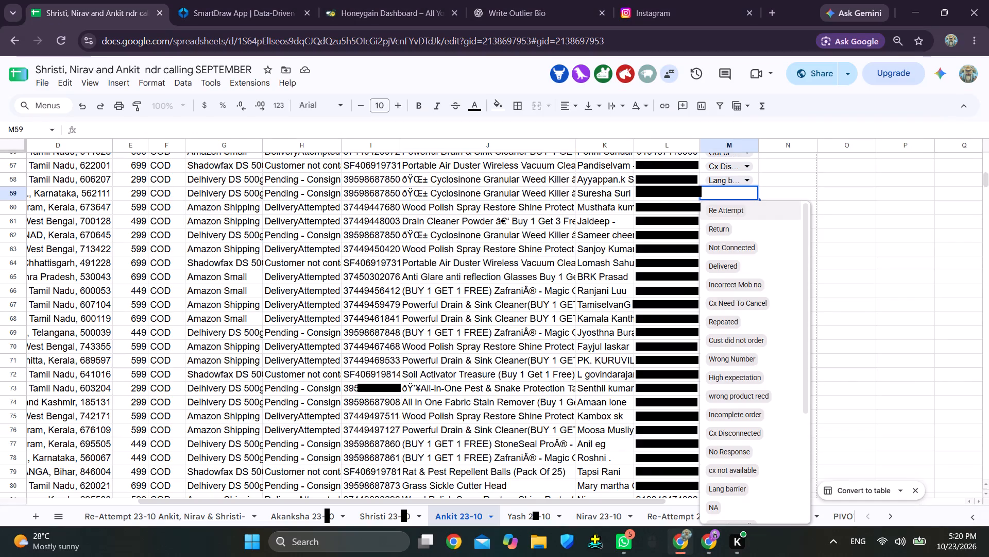
{"action": "key", "text": "c"}
{"action": "key", "text": "x"}
{"action": "left_click", "coordinate": [746, 208]}
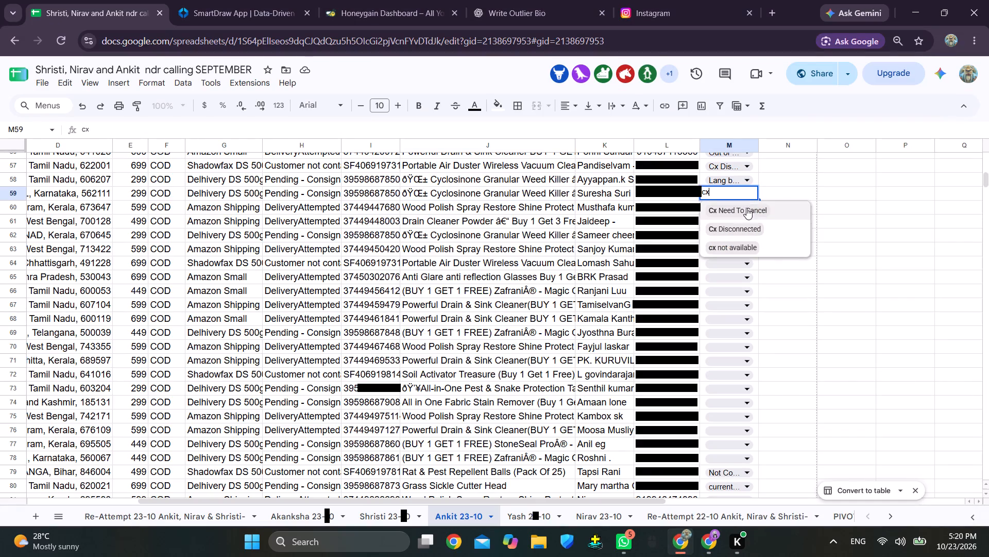
{"action": "left_click", "coordinate": [685, 206]}
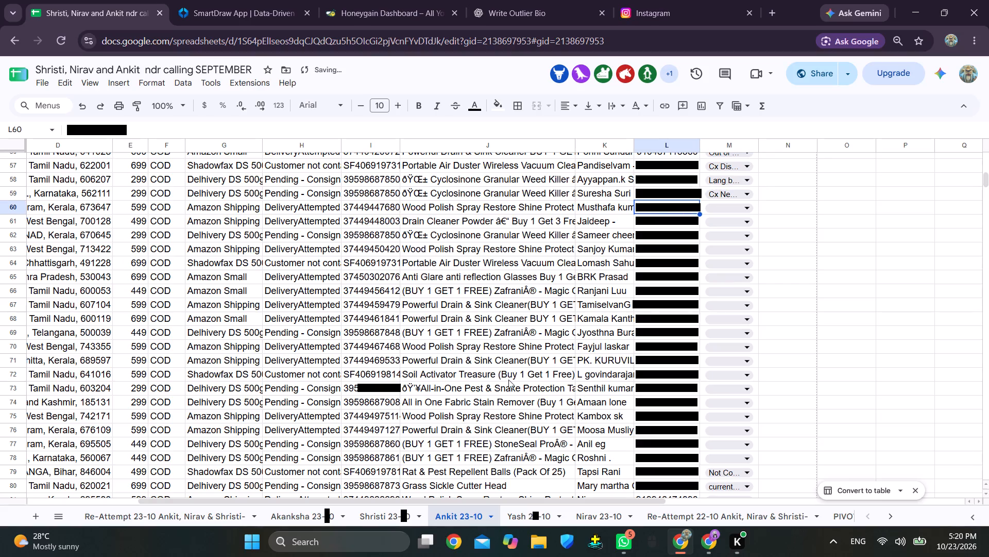
Review how far the Remarks columns are filled on the Shristi, Akanksha, Yash and Nirav 23-10 sheets.
{"action": "left_click", "coordinate": [370, 512]}
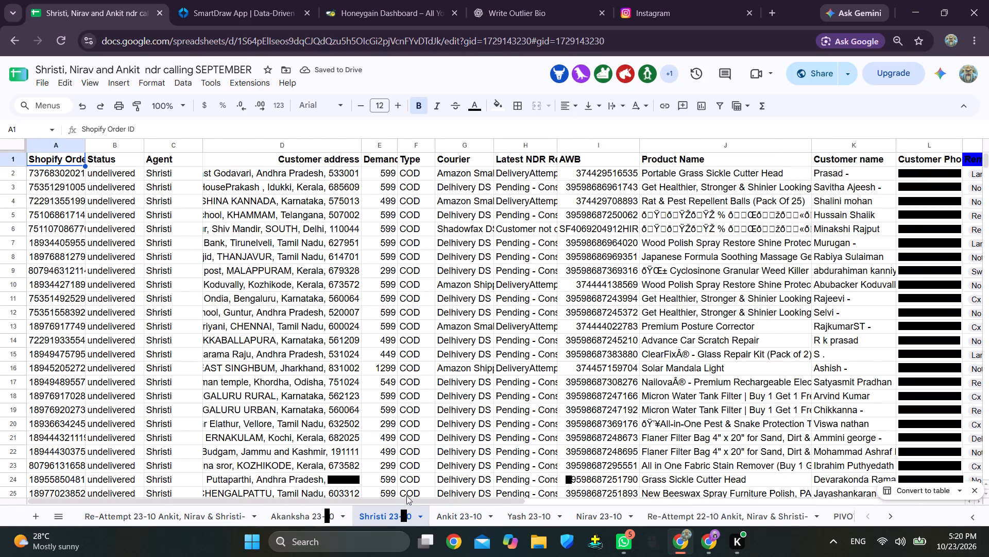
{"action": "left_click_drag", "start_coordinate": [433, 500], "coordinate": [629, 501]}
{"action": "scroll", "coordinate": [620, 342], "scroll_direction": "down", "scroll_amount": 8}
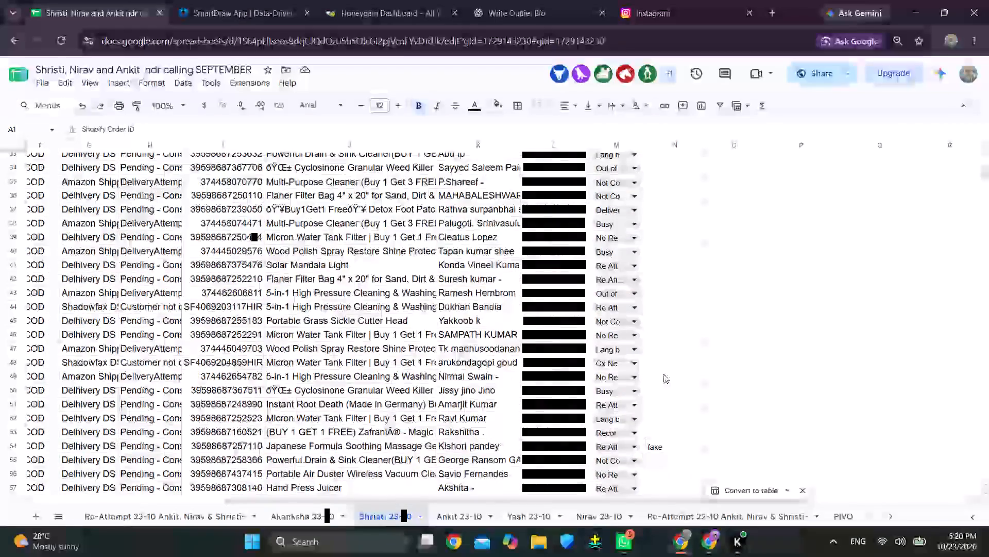
{"action": "scroll", "coordinate": [663, 374], "scroll_direction": "down", "scroll_amount": 19}
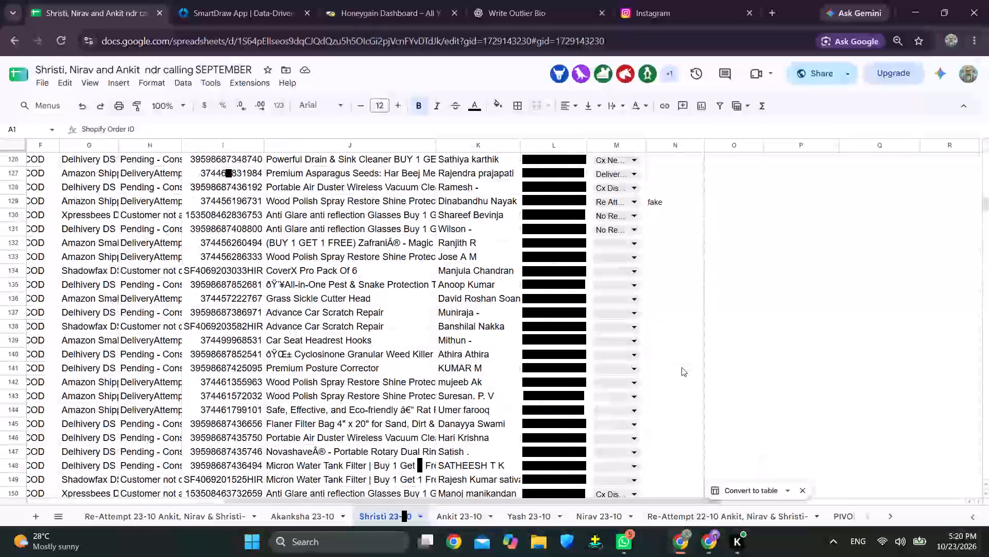
{"action": "scroll", "coordinate": [686, 364], "scroll_direction": "down", "scroll_amount": 1}
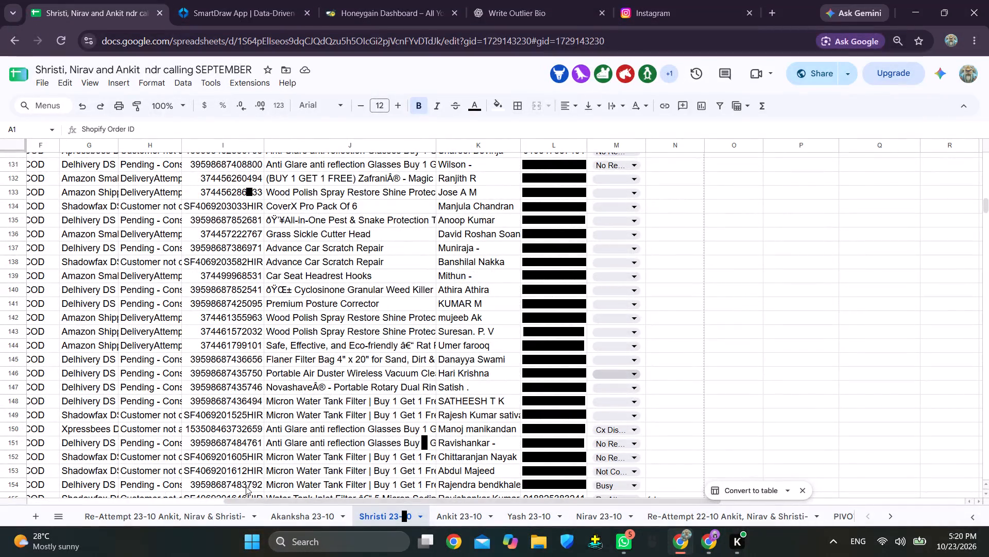
{"action": "left_click", "coordinate": [282, 516]}
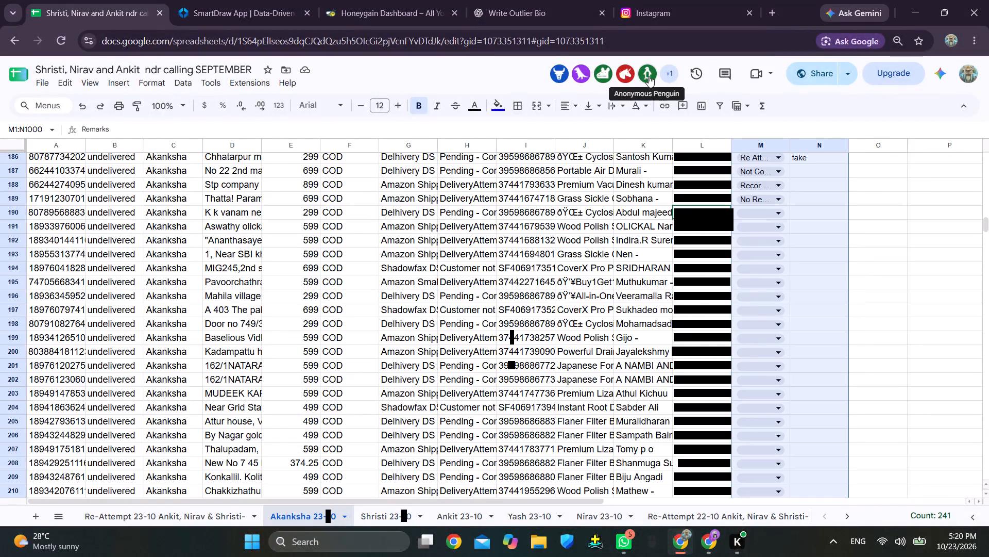
{"action": "left_click", "coordinate": [522, 512]}
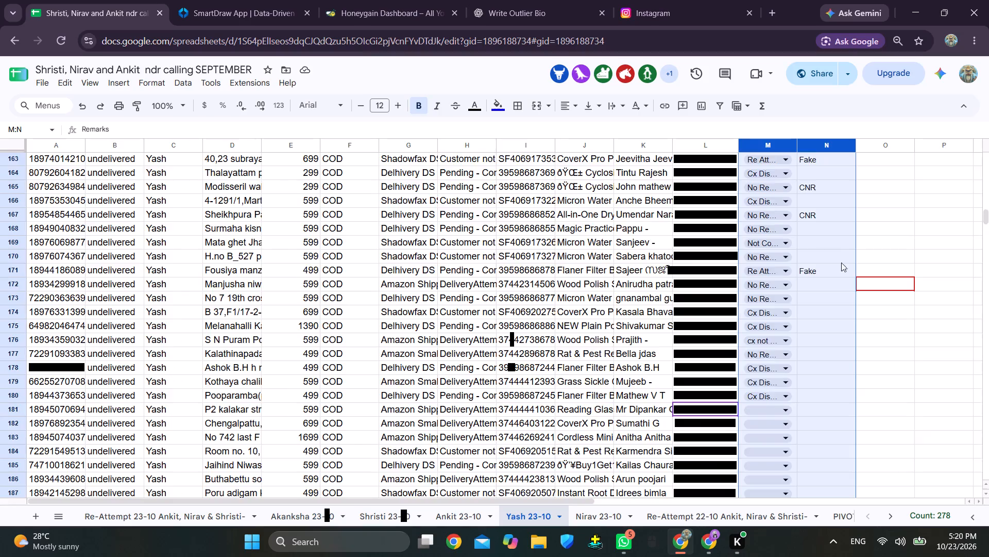
{"action": "scroll", "coordinate": [848, 259], "scroll_direction": "down", "scroll_amount": 1}
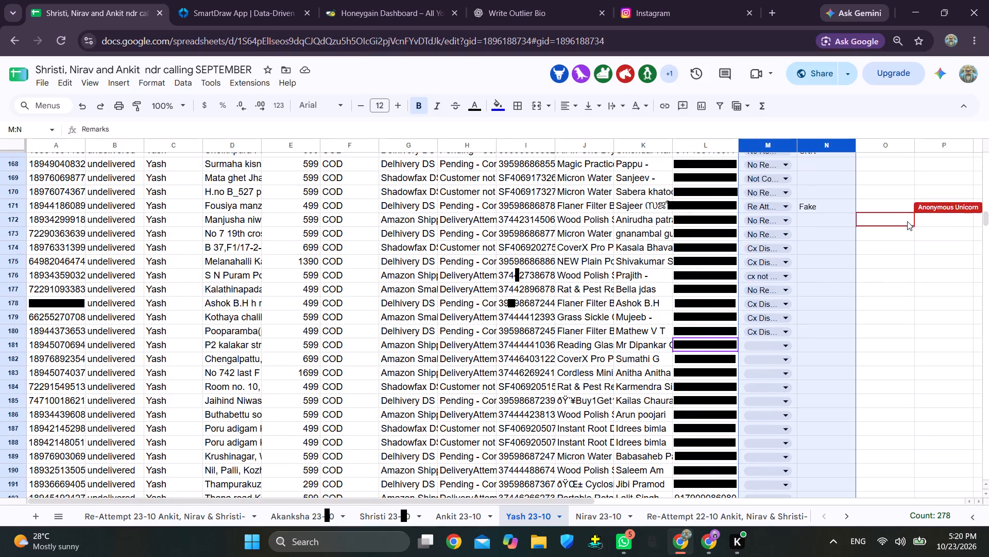
{"action": "left_click", "coordinate": [587, 513]}
{"action": "scroll", "coordinate": [785, 330], "scroll_direction": "down", "scroll_amount": 5}
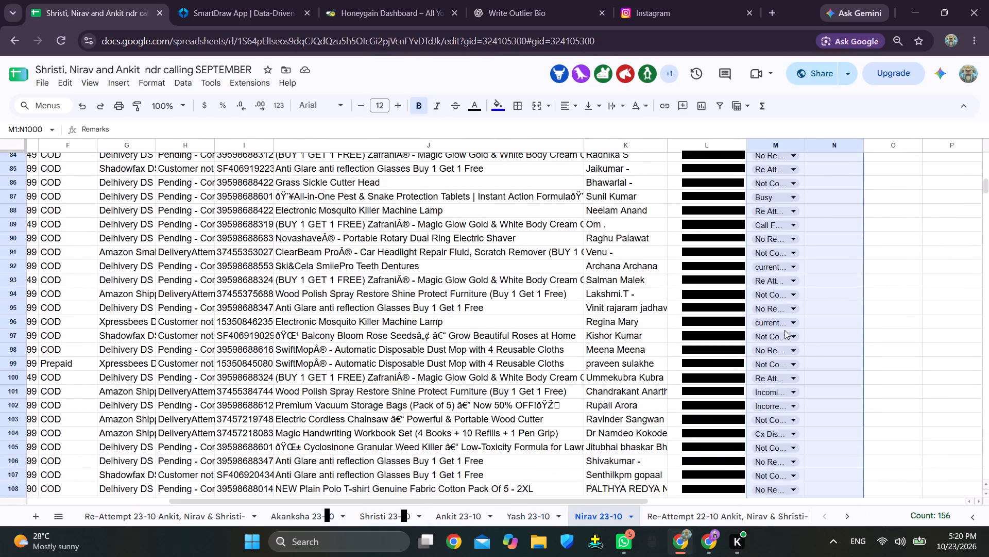
{"action": "scroll", "coordinate": [785, 330], "scroll_direction": "down", "scroll_amount": 6}
{"action": "scroll", "coordinate": [788, 345], "scroll_direction": "up", "scroll_amount": 1}
{"action": "scroll", "coordinate": [788, 345], "scroll_direction": "down", "scroll_amount": 6}
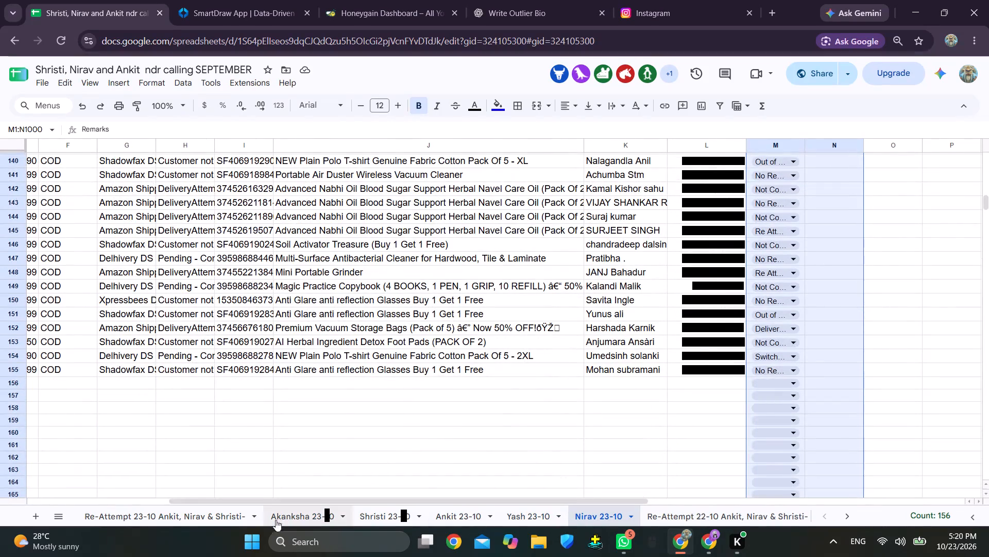
Return to the Ankit 23-10 sheet, view the row 60 customer's name, and check the list of current viewers.
{"action": "left_click", "coordinate": [459, 513]}
{"action": "left_click", "coordinate": [615, 200]}
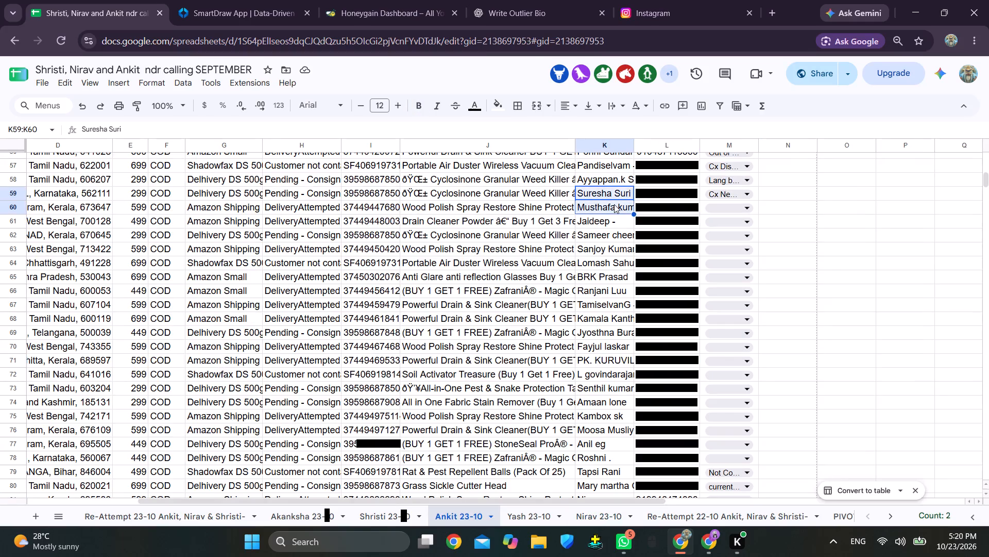
{"action": "left_click", "coordinate": [614, 204]}
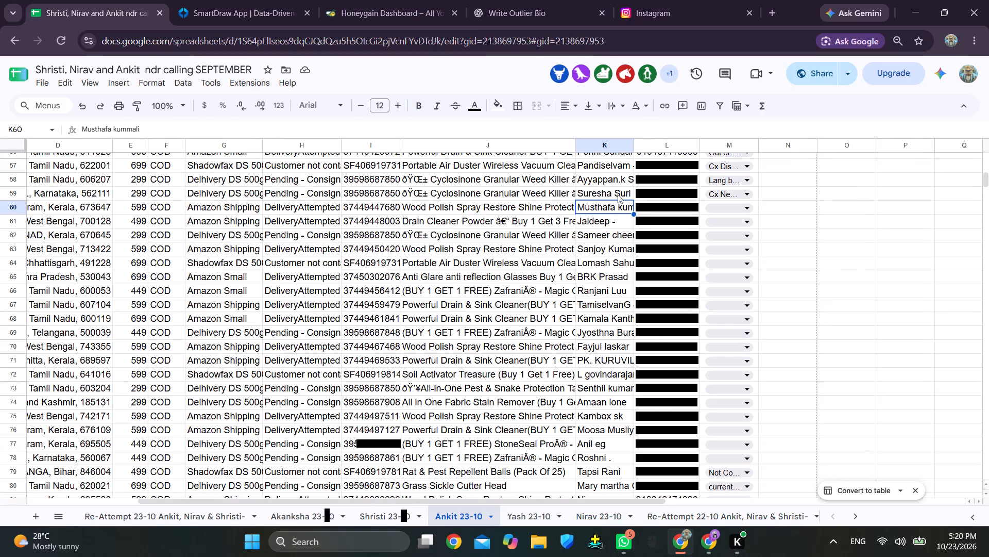
{"action": "left_click", "coordinate": [665, 75]}
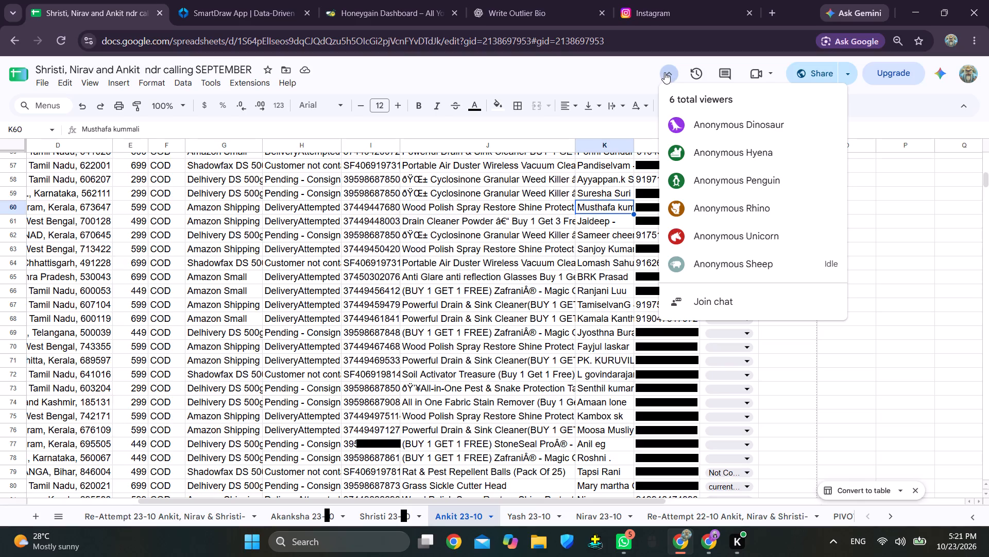
{"action": "left_click", "coordinate": [558, 72]}
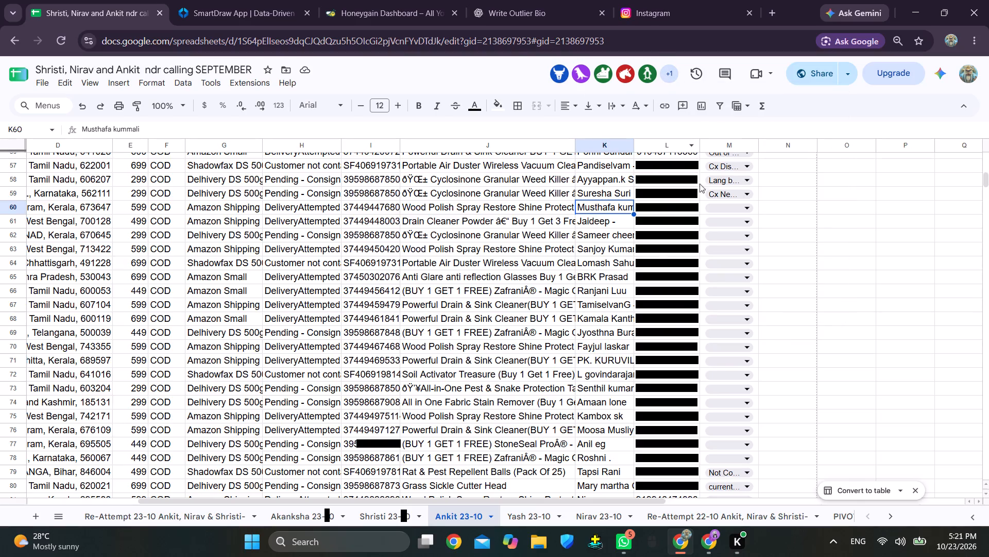
{"action": "left_click", "coordinate": [669, 75]}
{"action": "left_click", "coordinate": [530, 71]}
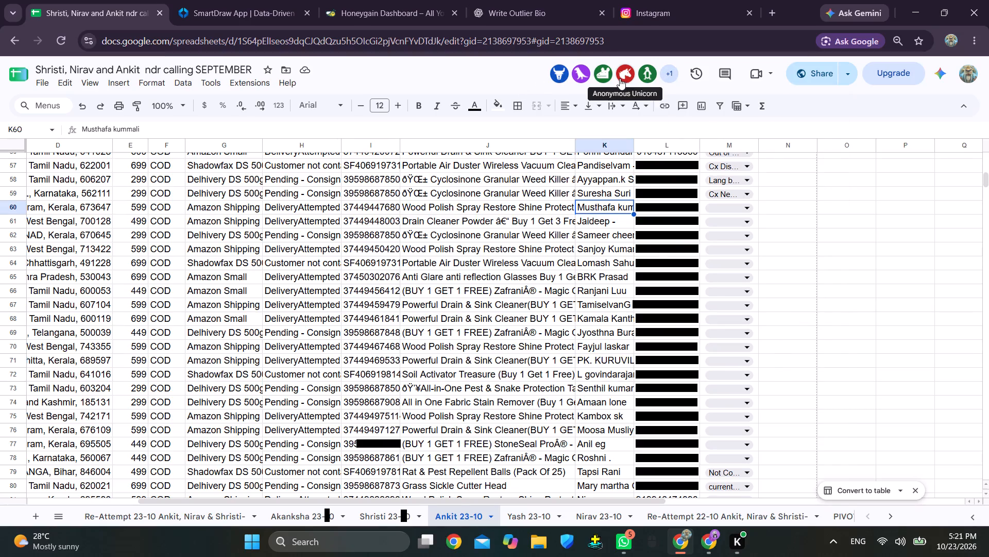
{"action": "left_click", "coordinate": [678, 76]}
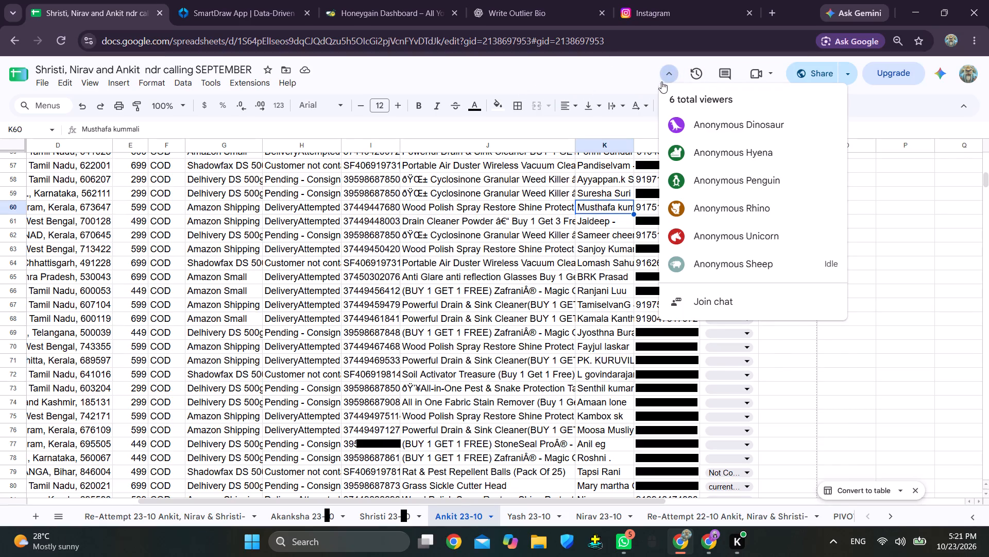
{"action": "left_click", "coordinate": [527, 84]}
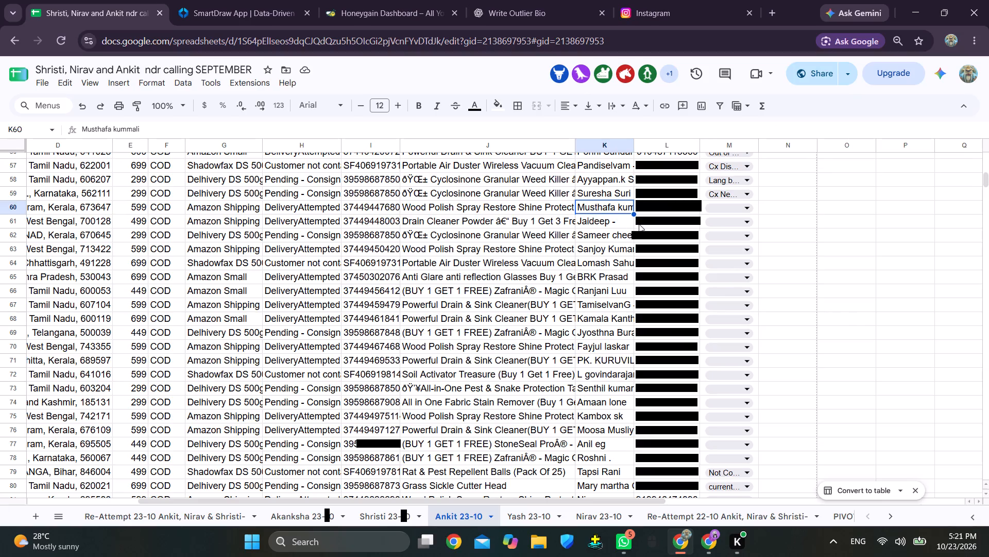
Set the empty remark in M60 to Switched off and select the row 61 customer's phone.
{"action": "left_click", "coordinate": [735, 208]}
{"action": "scroll", "coordinate": [740, 310], "scroll_direction": "down", "scroll_amount": 7}
{"action": "scroll", "coordinate": [775, 352], "scroll_direction": "down", "scroll_amount": 4}
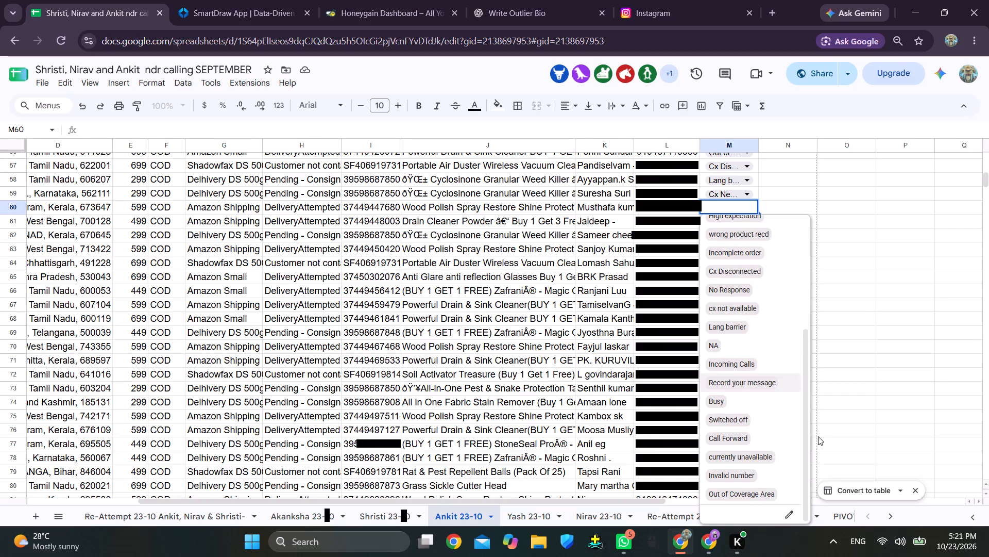
{"action": "left_click", "coordinate": [738, 419]}
{"action": "left_click", "coordinate": [667, 216]}
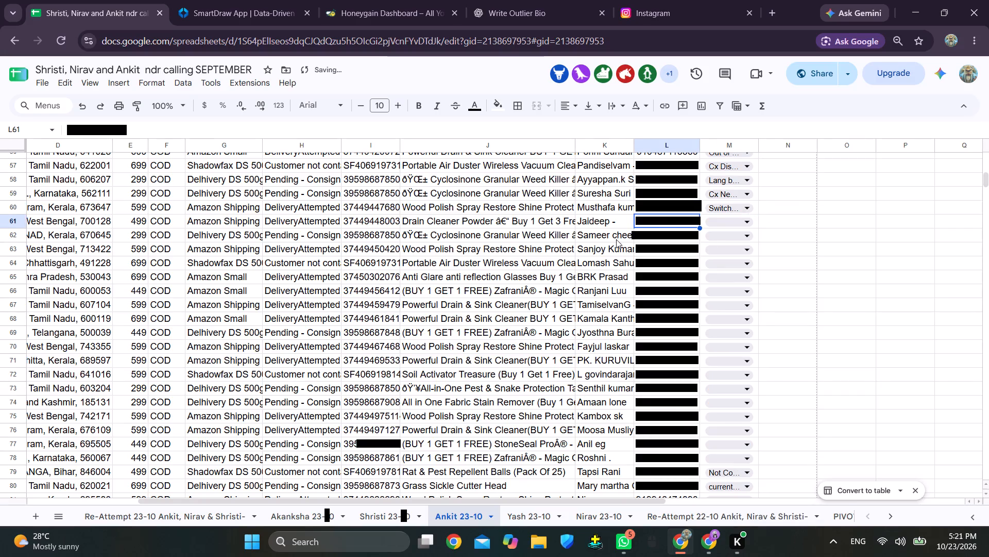
In the Chrome window showing the Ankit pivot table, check the counts, and set the empty remark in M177 to Re Attempt.
{"action": "left_click", "coordinate": [714, 545]}
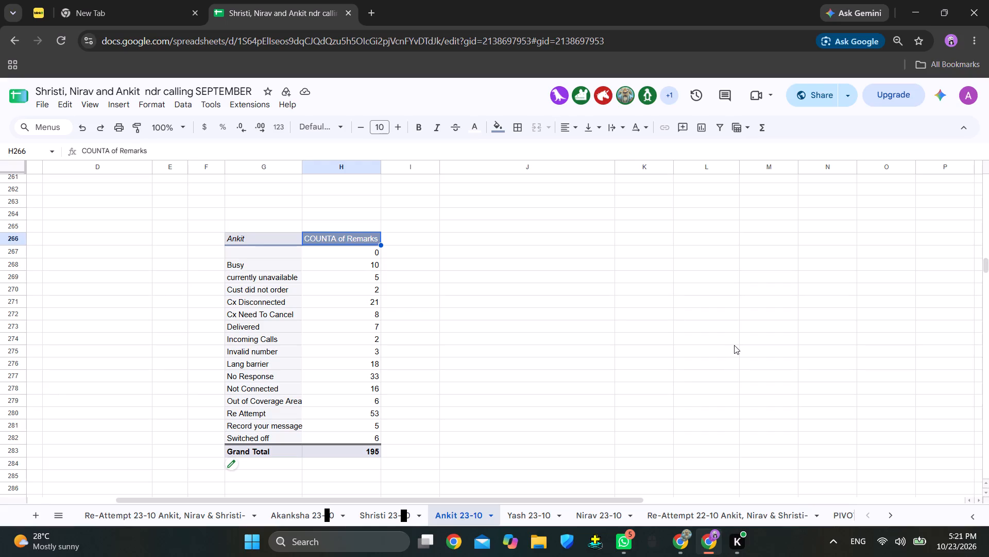
{"action": "scroll", "coordinate": [737, 342], "scroll_direction": "up", "scroll_amount": 20}
{"action": "scroll", "coordinate": [737, 342], "scroll_direction": "up", "scroll_amount": 1}
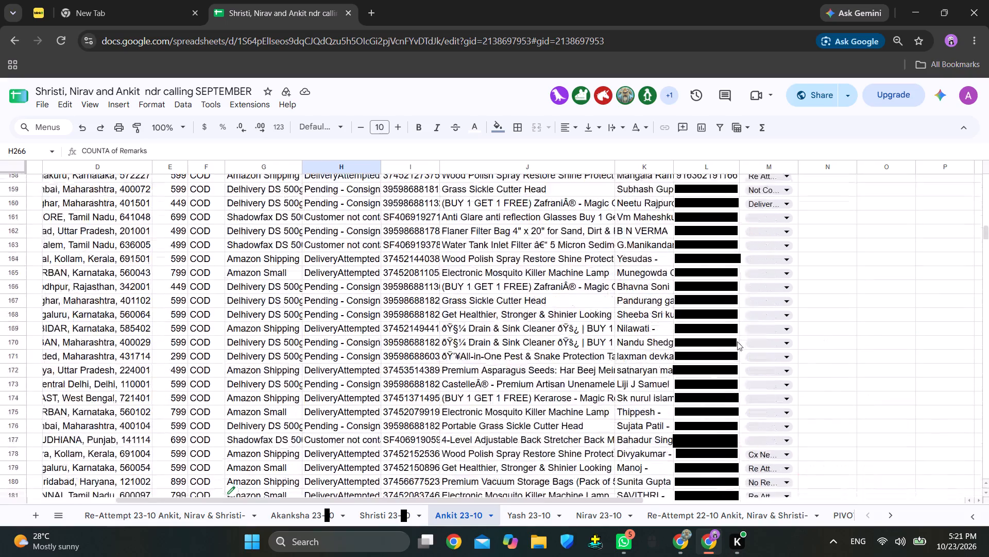
{"action": "scroll", "coordinate": [737, 341], "scroll_direction": "up", "scroll_amount": 2}
{"action": "scroll", "coordinate": [741, 339], "scroll_direction": "down", "scroll_amount": 2}
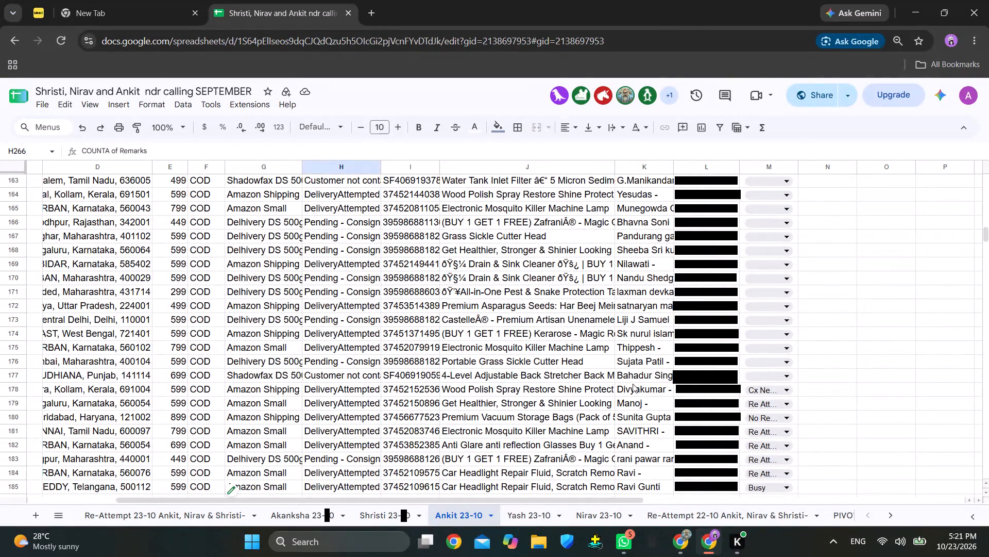
{"action": "left_click", "coordinate": [765, 376]}
{"action": "left_click", "coordinate": [765, 391]}
Set the empty remark in M161 of the Ankit 23-10 sheet to No Response.
{"action": "scroll", "coordinate": [769, 314], "scroll_direction": "up", "scroll_amount": 2}
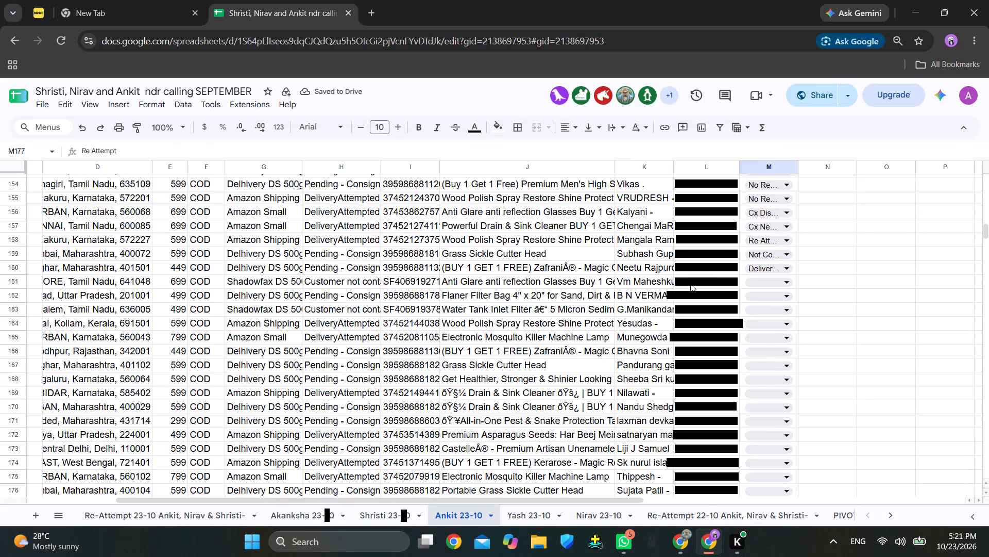
{"action": "left_click", "coordinate": [759, 285]}
{"action": "scroll", "coordinate": [792, 354], "scroll_direction": "down", "scroll_amount": 1}
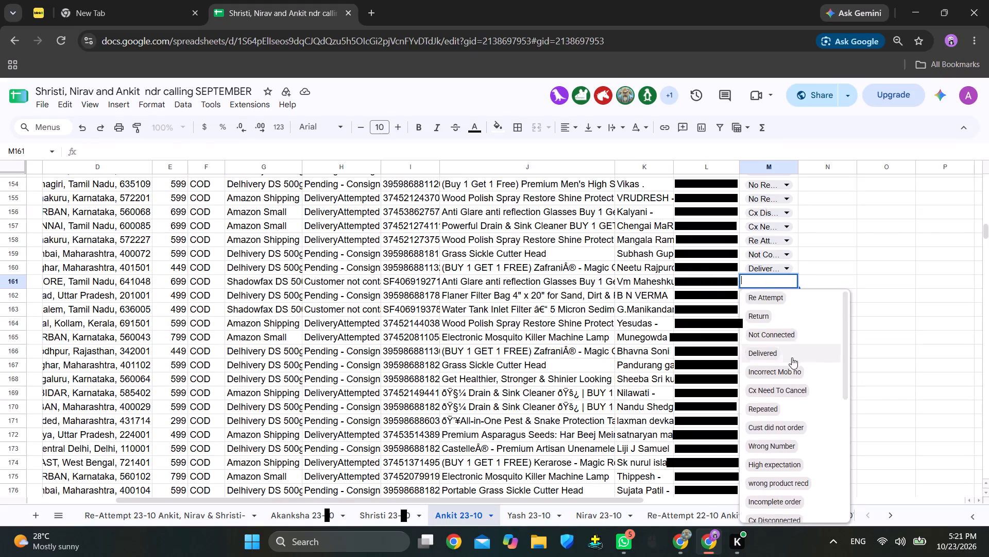
{"action": "scroll", "coordinate": [792, 357], "scroll_direction": "down", "scroll_amount": 2}
{"action": "left_click", "coordinate": [767, 343]}
{"action": "scroll", "coordinate": [798, 387], "scroll_direction": "down", "scroll_amount": 2}
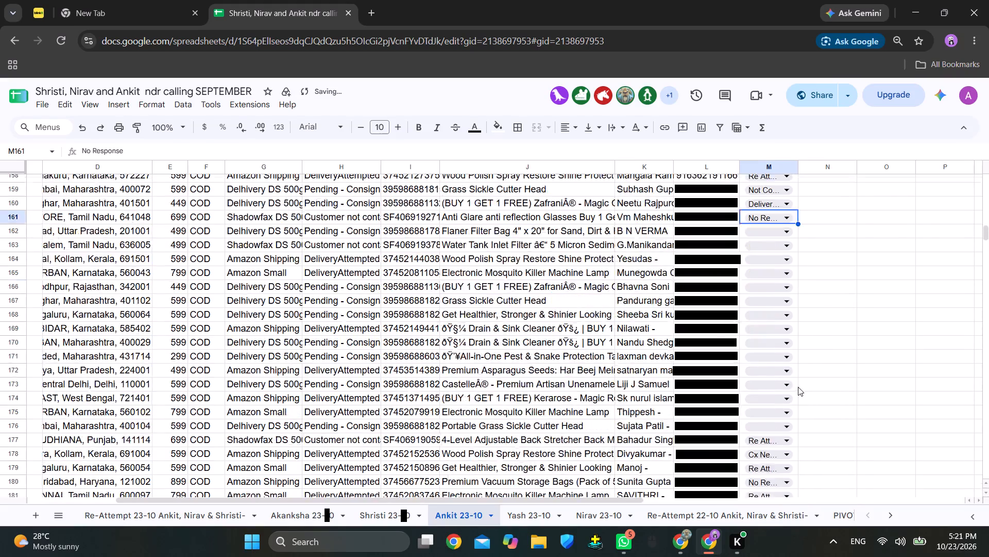
Check the remark counts in the Ankit pivot table below the call data.
{"action": "scroll", "coordinate": [798, 387], "scroll_direction": "down", "scroll_amount": 19}
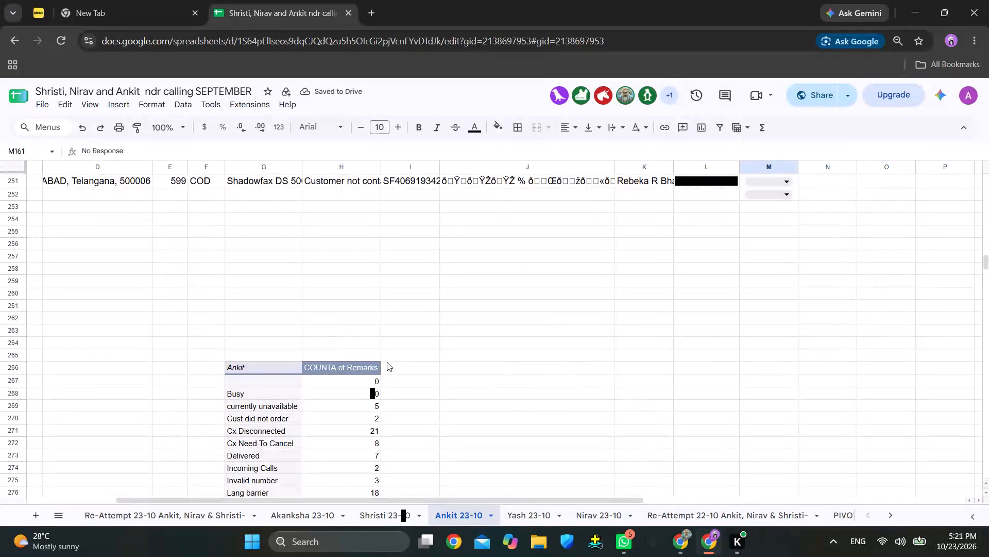
{"action": "left_click", "coordinate": [350, 367]}
In the other Chrome window, set the empty remark in M61 of the Ankit 23-10 sheet to No Response and select the row 62 customer's phone.
{"action": "left_click", "coordinate": [682, 543]}
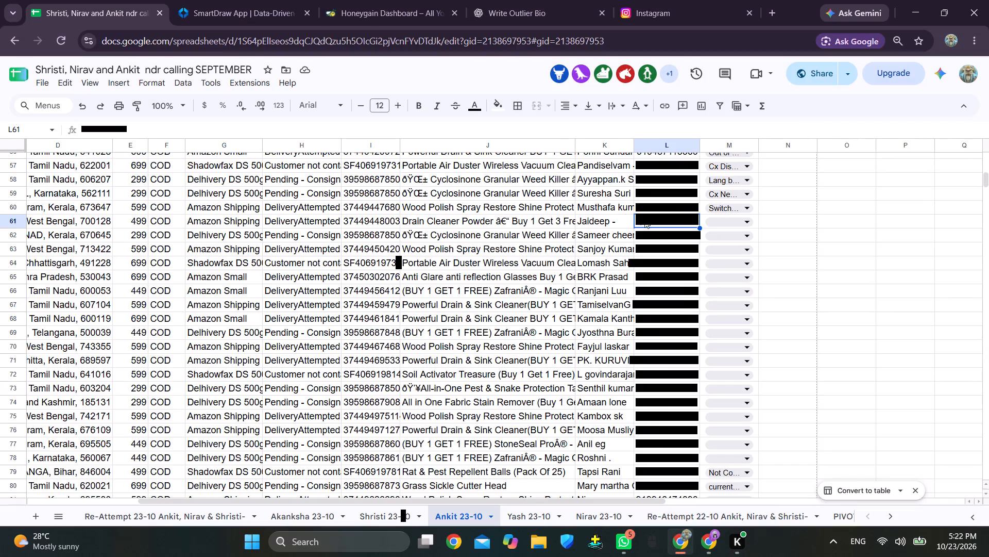
{"action": "left_click", "coordinate": [620, 217]}
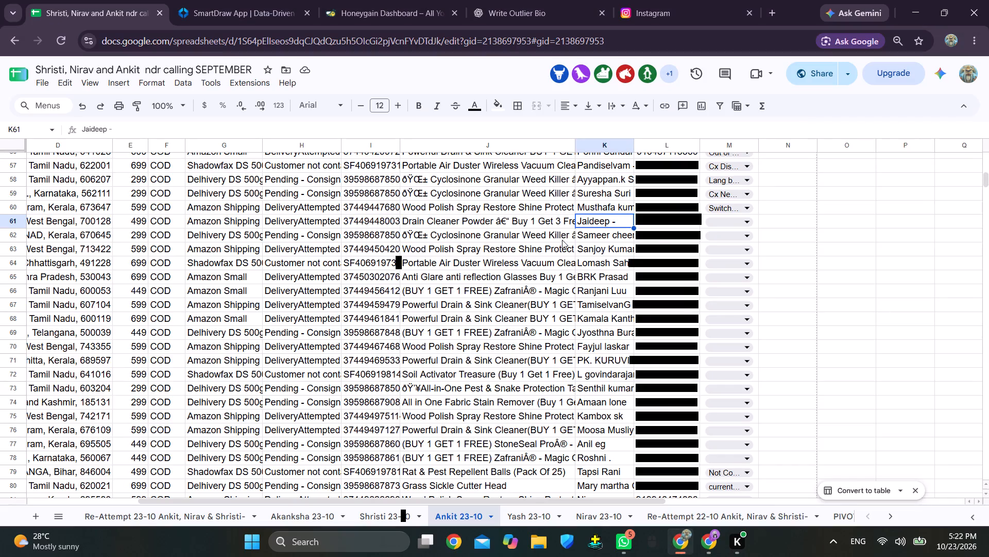
{"action": "left_click", "coordinate": [737, 224]}
{"action": "scroll", "coordinate": [733, 308], "scroll_direction": "down", "scroll_amount": 4}
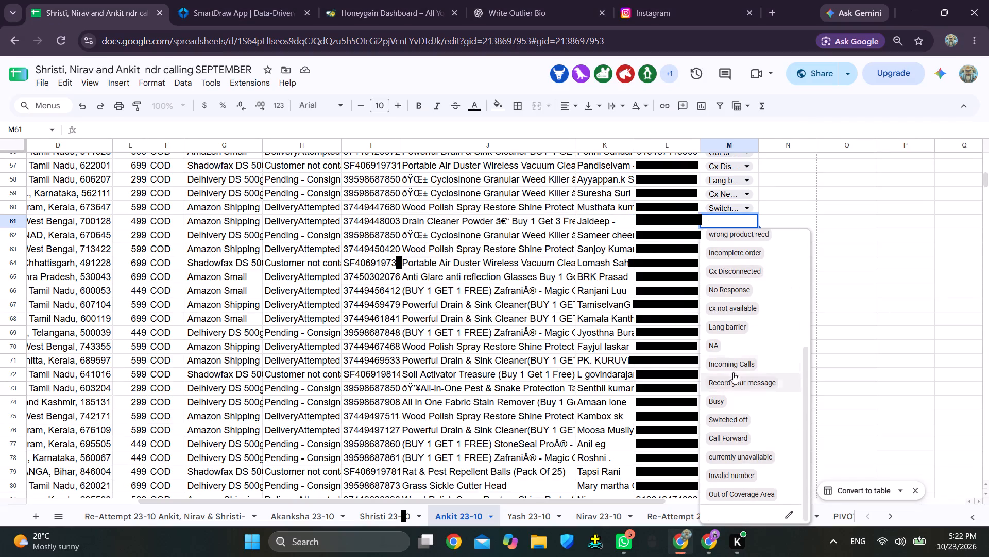
{"action": "left_click", "coordinate": [738, 290]}
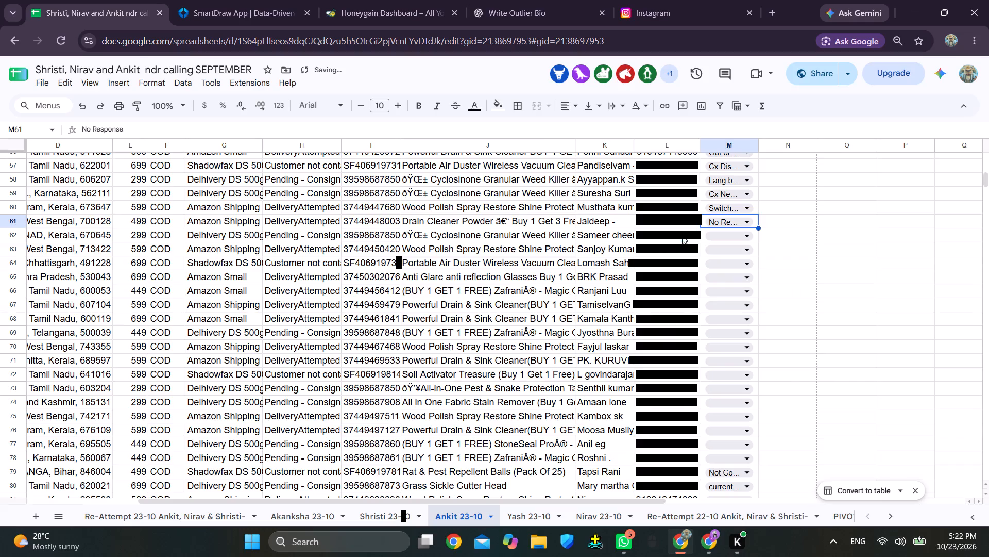
{"action": "left_click", "coordinate": [682, 235]}
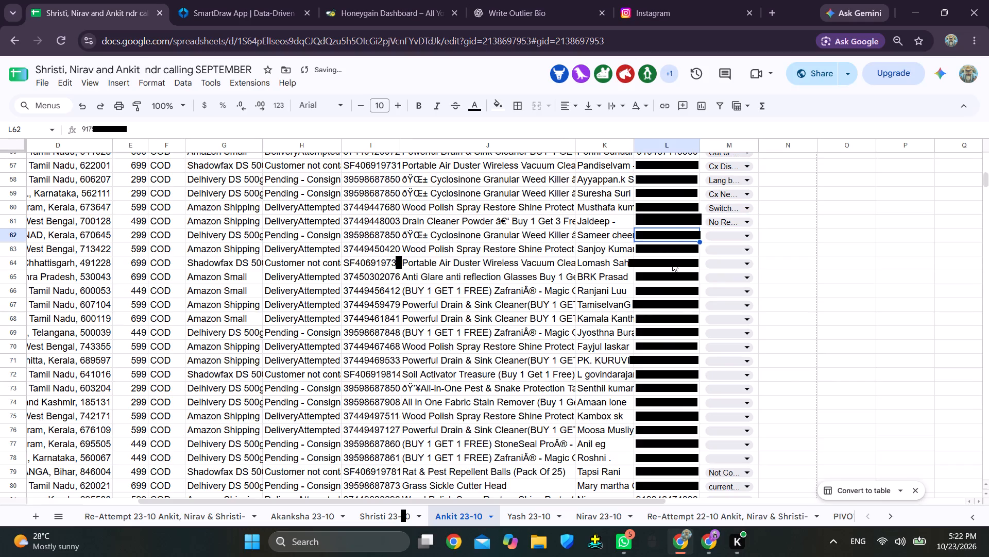
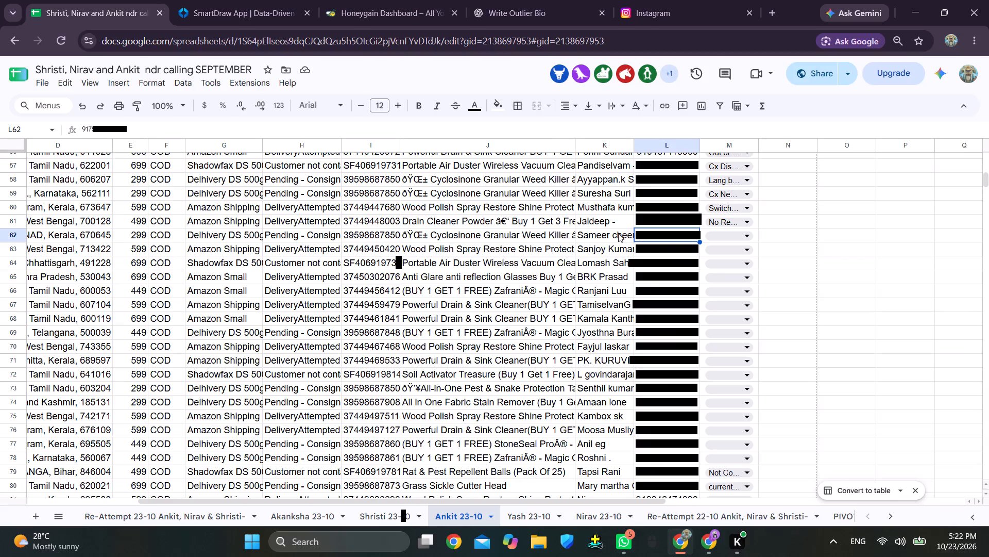
In the Chrome window showing the Ankit pivot table, set the empty remark in M162 to Cx Need To Cancel.
{"action": "left_click", "coordinate": [619, 233]}
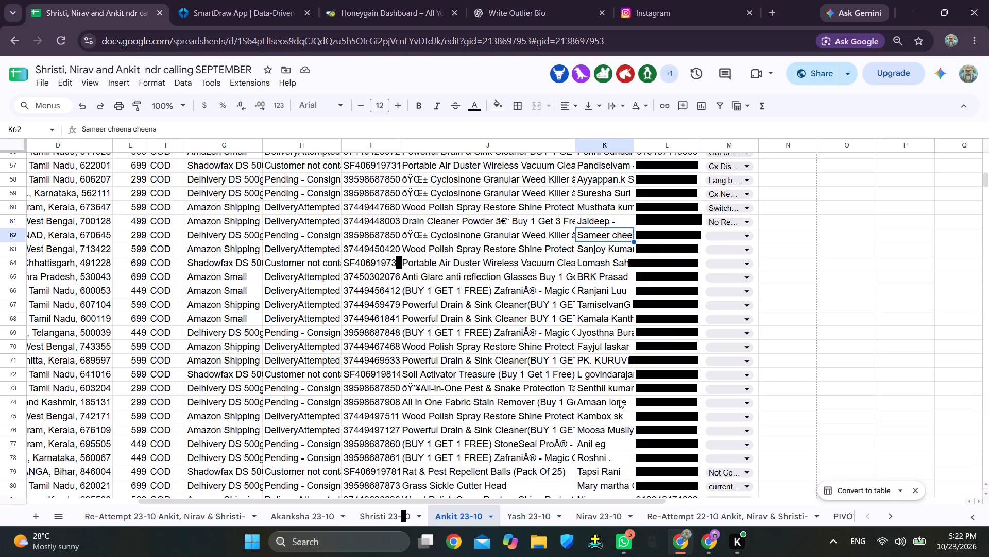
{"action": "left_click", "coordinate": [711, 543]}
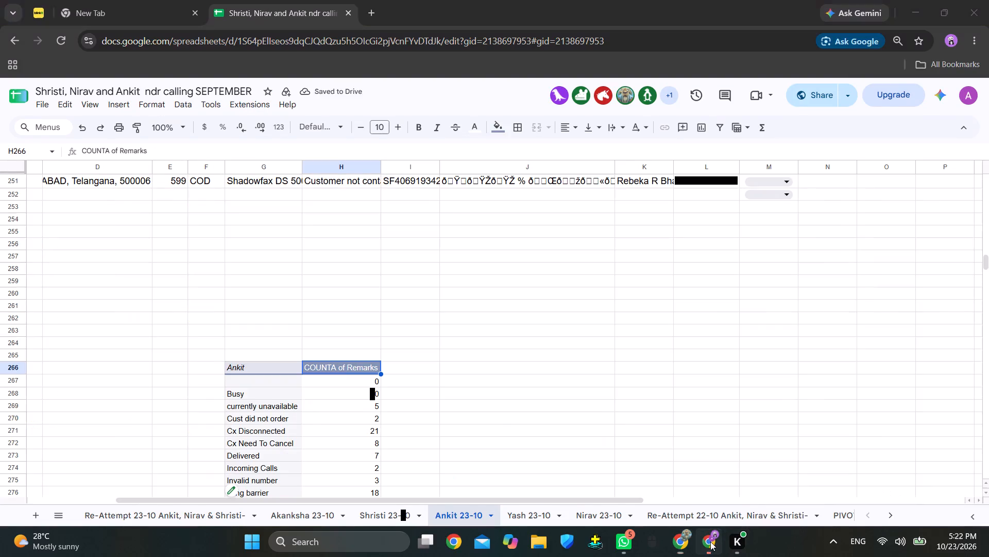
{"action": "scroll", "coordinate": [585, 410], "scroll_direction": "down", "scroll_amount": 3}
{"action": "scroll", "coordinate": [701, 333], "scroll_direction": "up", "scroll_amount": 6}
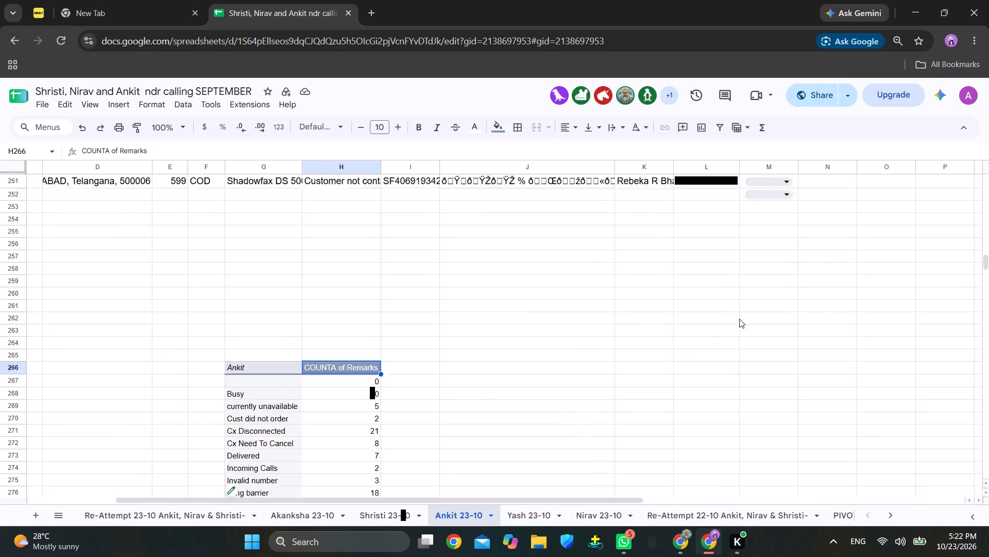
{"action": "scroll", "coordinate": [739, 319], "scroll_direction": "up", "scroll_amount": 17}
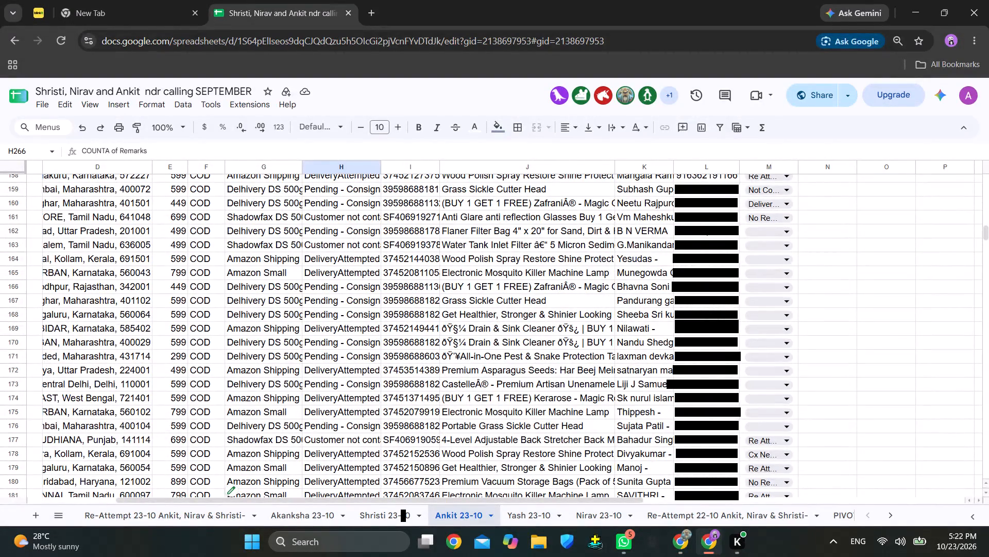
{"action": "left_click", "coordinate": [765, 235]}
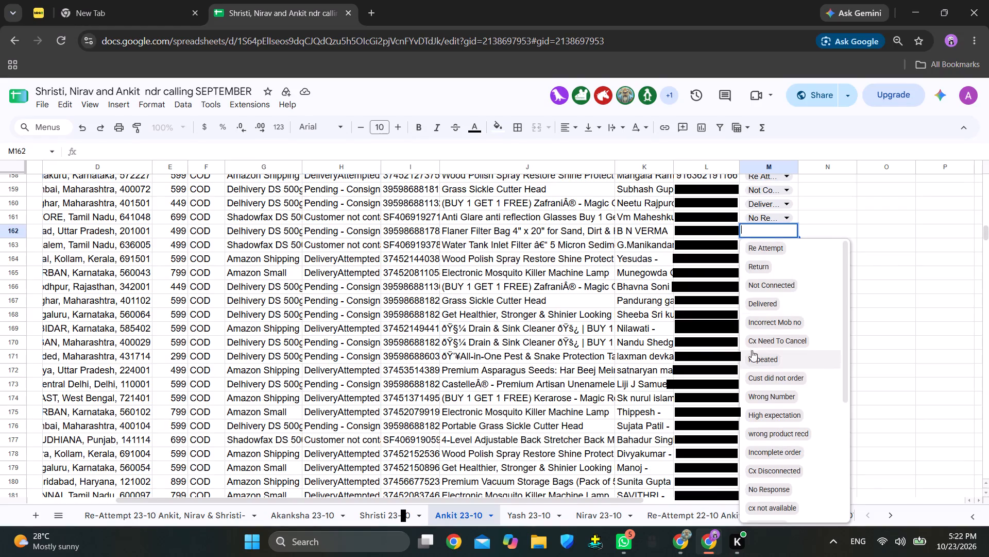
{"action": "left_click", "coordinate": [786, 341]}
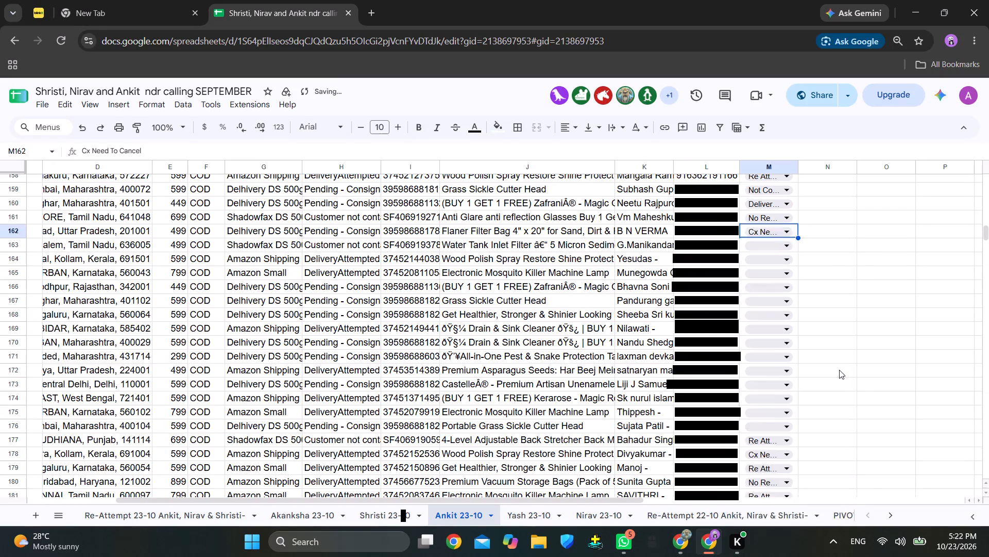
Set the empty remark in M176 to Not Connected and select the COUNTA of Remarks header of the Ankit pivot table.
{"action": "scroll", "coordinate": [839, 370], "scroll_direction": "down", "scroll_amount": 2}
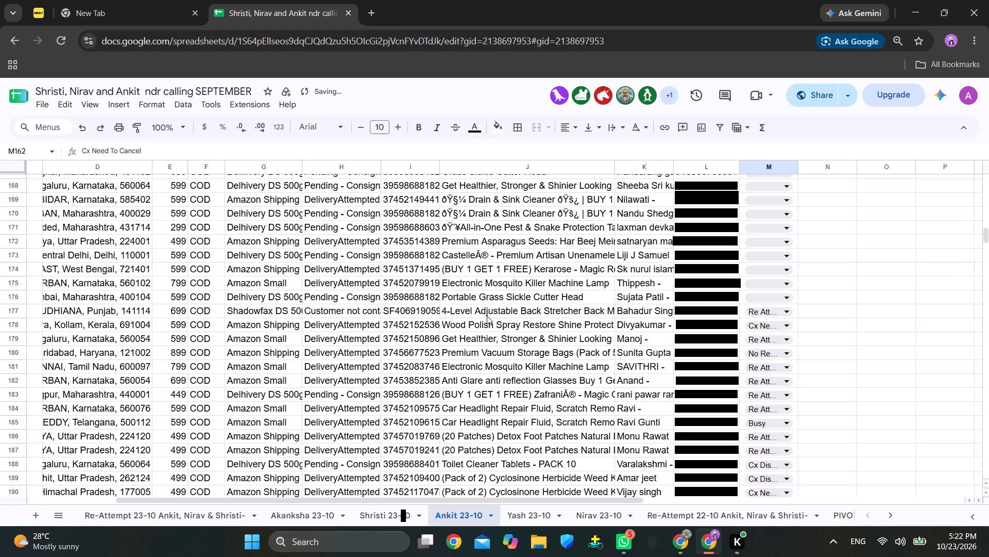
{"action": "left_click", "coordinate": [770, 298]}
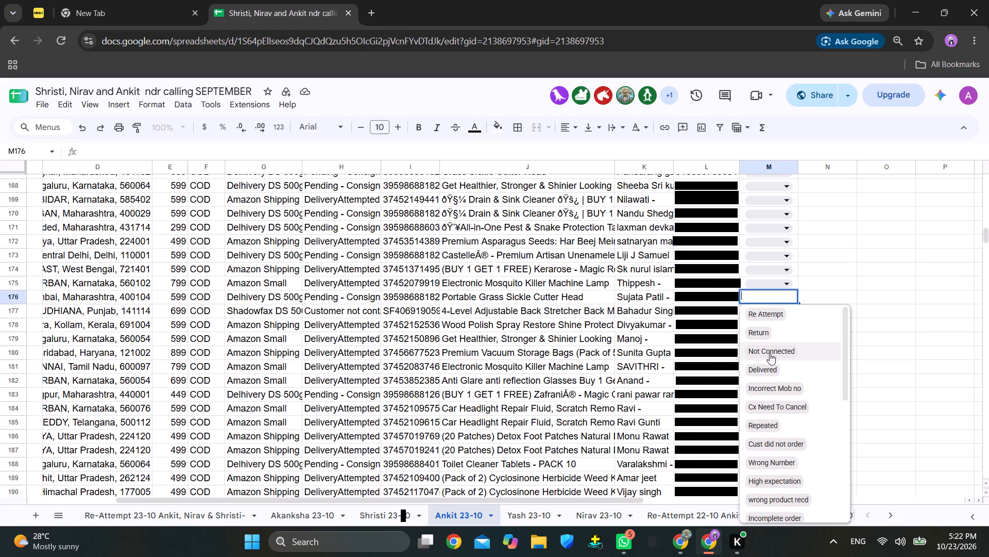
{"action": "left_click", "coordinate": [769, 351]}
{"action": "scroll", "coordinate": [736, 421], "scroll_direction": "down", "scroll_amount": 17}
{"action": "scroll", "coordinate": [397, 358], "scroll_direction": "down", "scroll_amount": 3}
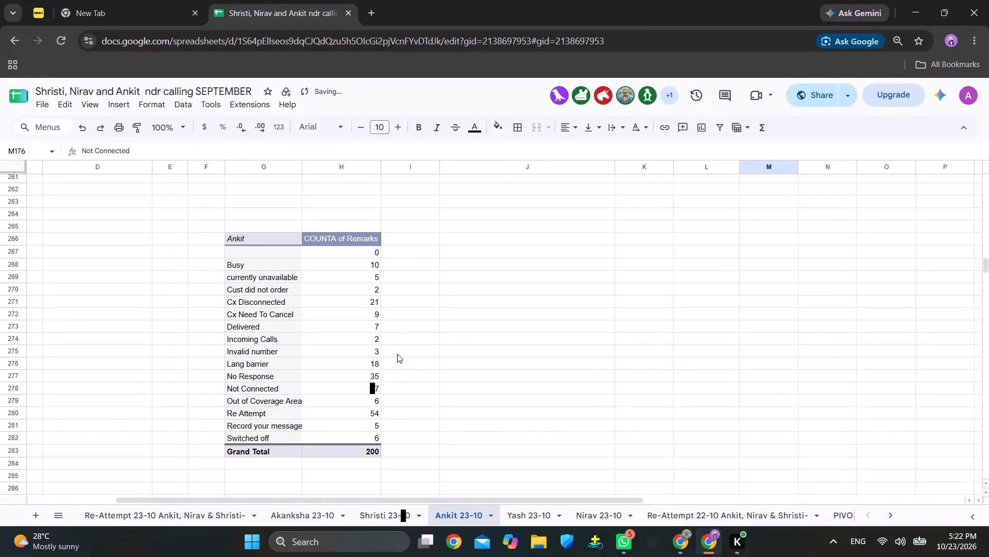
{"action": "left_click", "coordinate": [356, 237]}
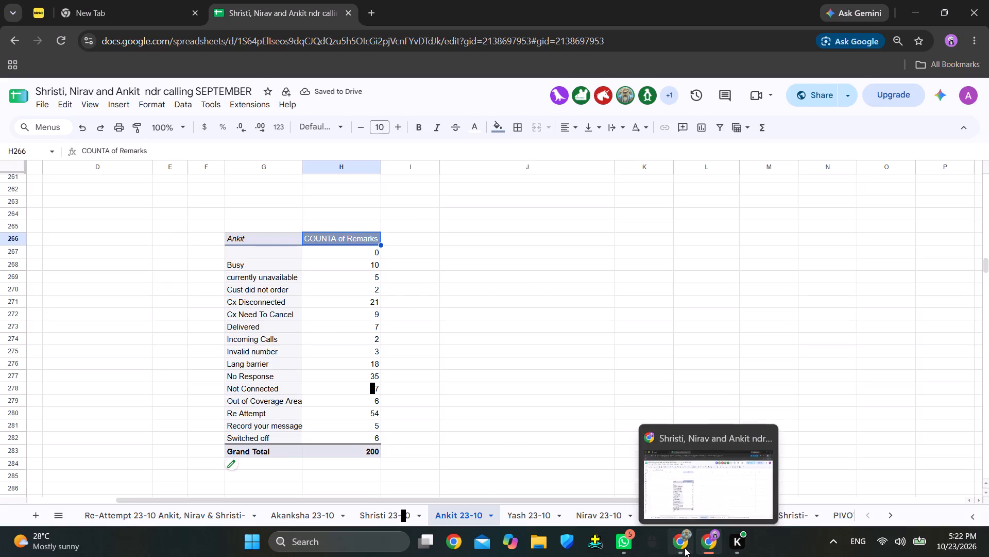
In the other Chrome window, set the empty remark in M62 to Cx Disconnected and select the row 63 customer's phone.
{"action": "left_click", "coordinate": [684, 542]}
{"action": "left_click", "coordinate": [538, 240]}
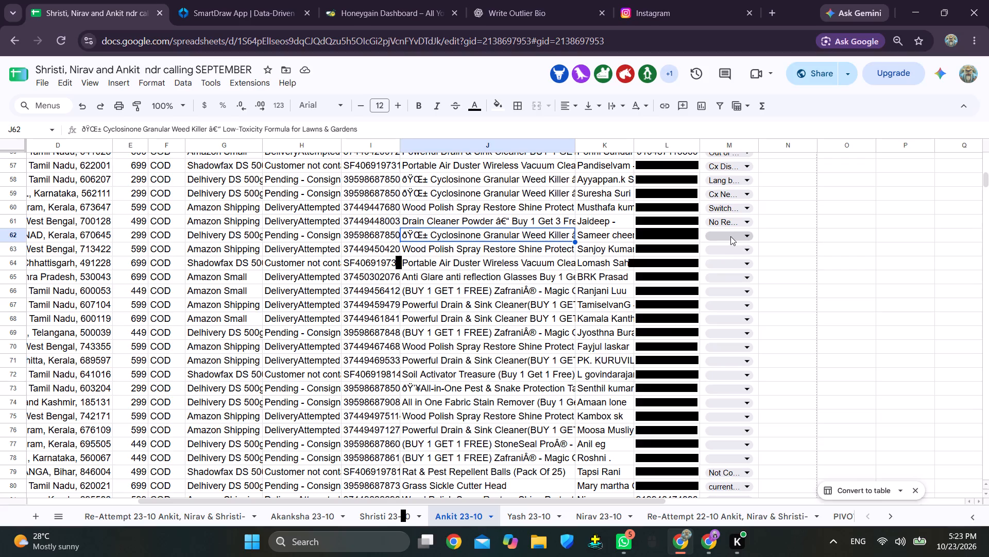
{"action": "left_click", "coordinate": [615, 238]}
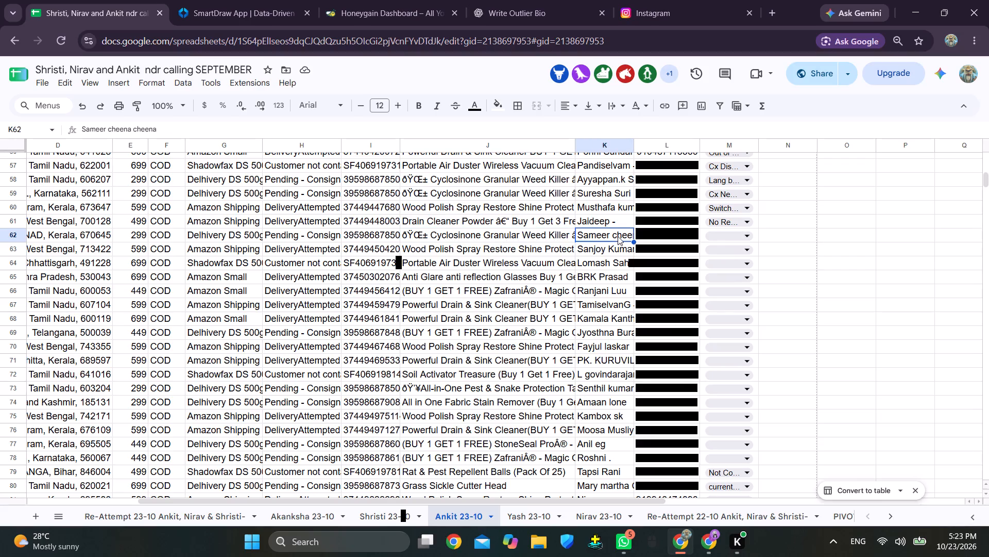
{"action": "left_click", "coordinate": [731, 235]}
{"action": "scroll", "coordinate": [726, 312], "scroll_direction": "down", "scroll_amount": 2}
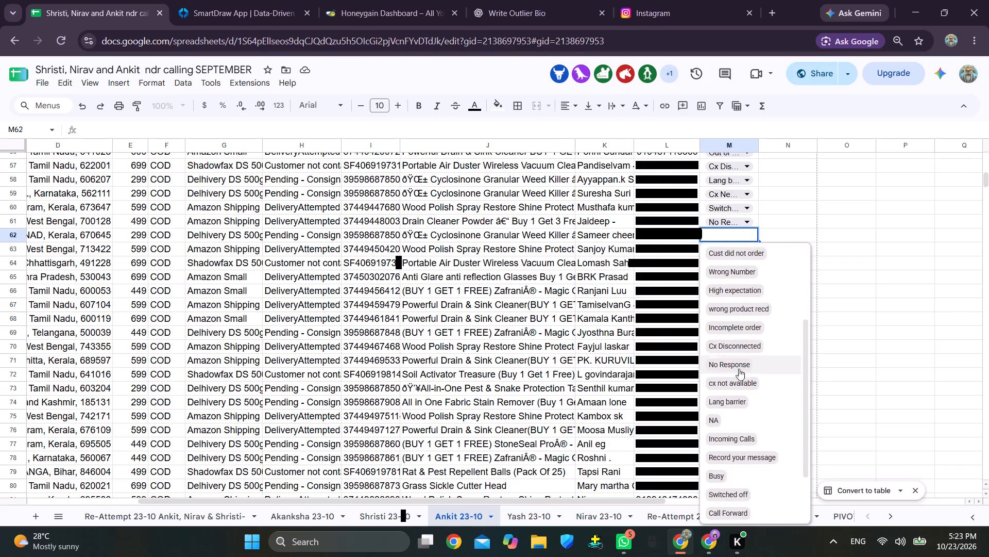
{"action": "left_click", "coordinate": [743, 346]}
{"action": "left_click", "coordinate": [683, 251]}
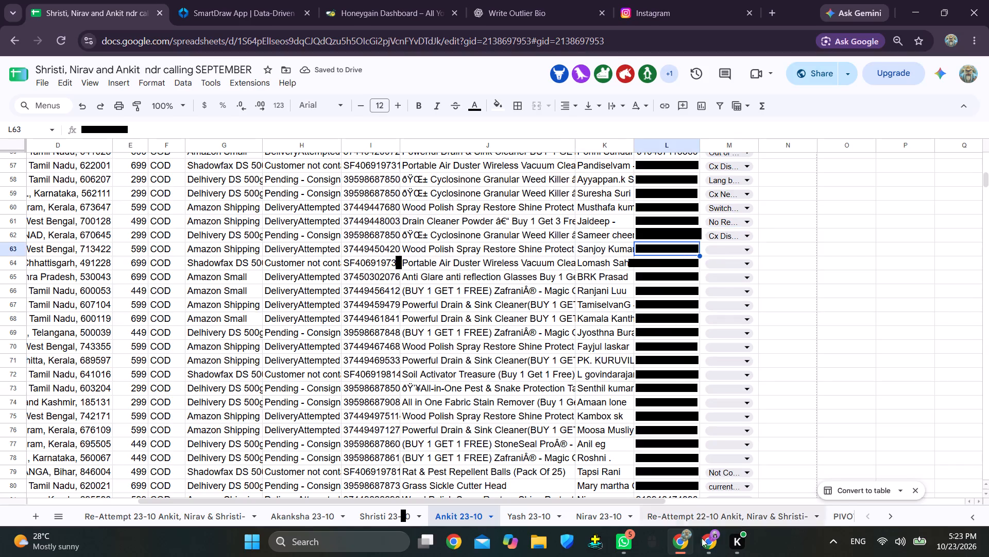
Check the Ankit pivot counts, return to the other Chrome window, set M63 to Delivered and select the row 64 phone.
{"action": "left_click", "coordinate": [720, 541]}
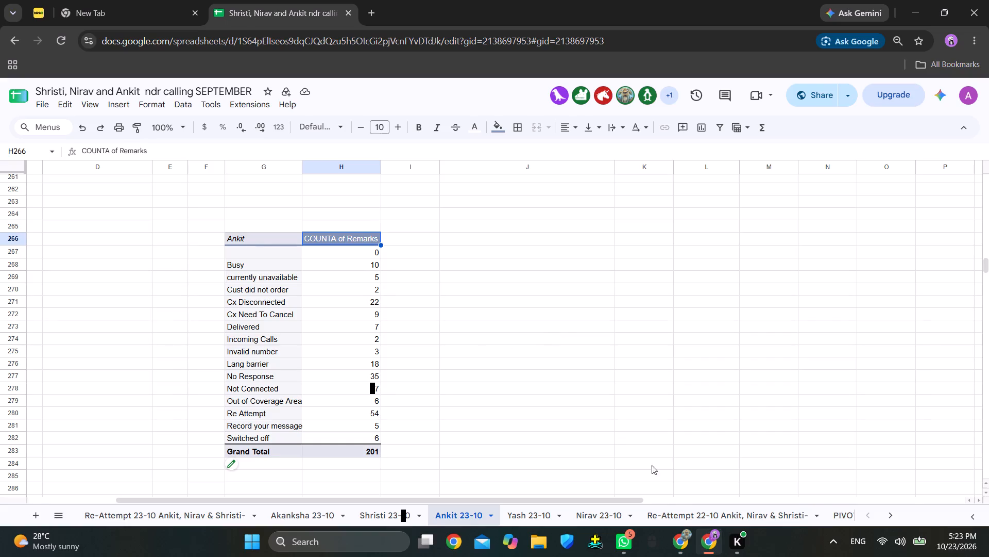
{"action": "left_click", "coordinate": [682, 543]}
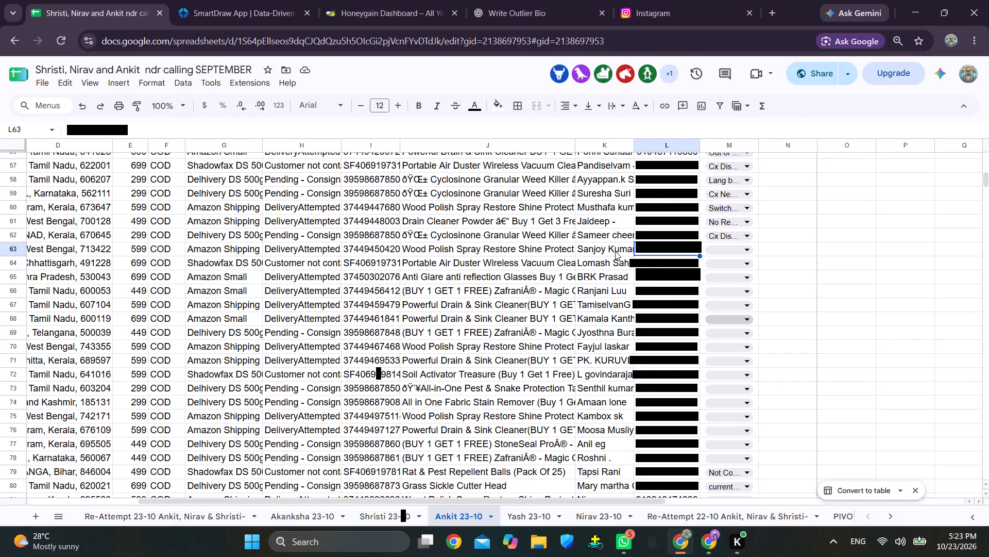
{"action": "left_click", "coordinate": [615, 250]}
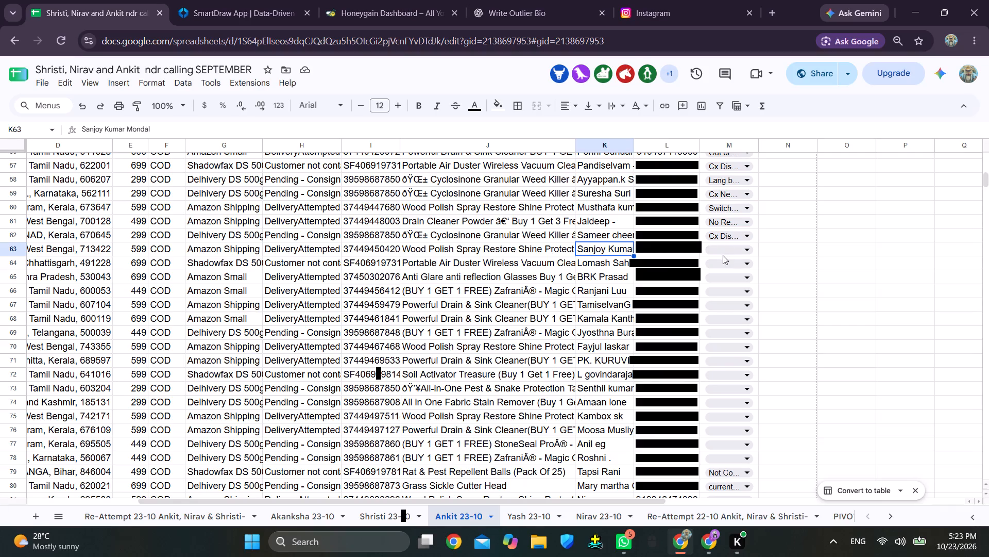
{"action": "left_click", "coordinate": [739, 251]}
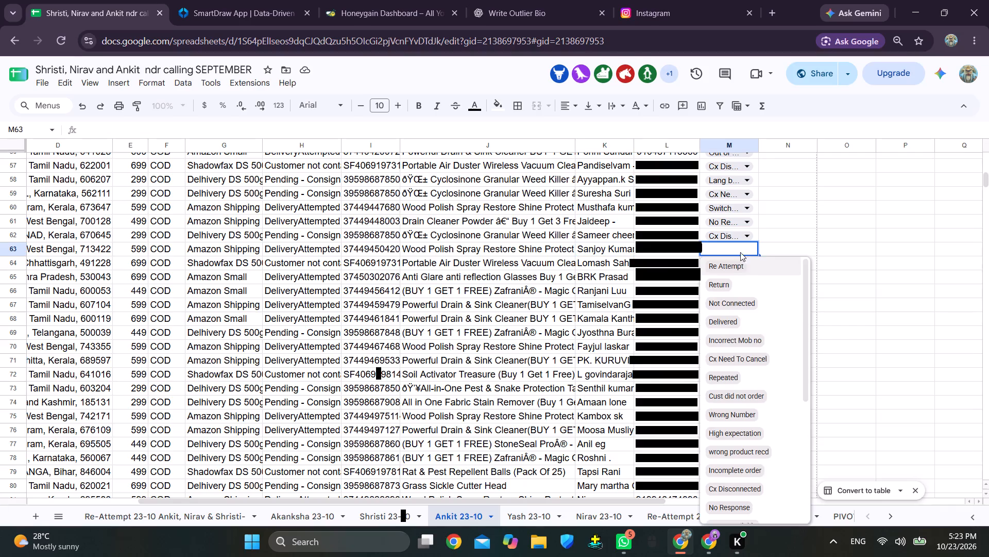
{"action": "left_click", "coordinate": [721, 321]}
{"action": "left_click", "coordinate": [676, 264]}
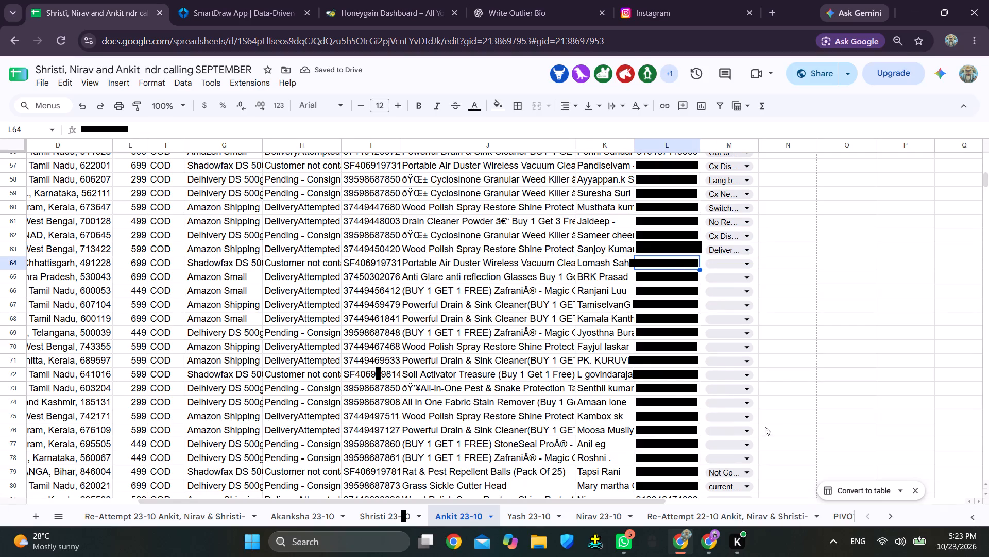
In the Chrome window showing the Ankit pivot table, set the empty remark in M163 to Cx Disconnected.
{"action": "left_click", "coordinate": [714, 545]}
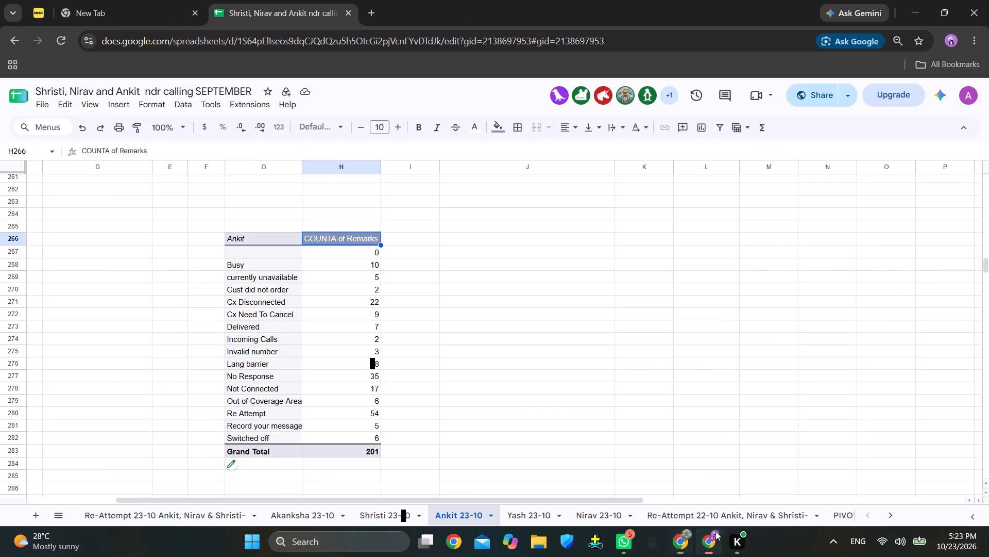
{"action": "scroll", "coordinate": [742, 294], "scroll_direction": "up", "scroll_amount": 20}
{"action": "scroll", "coordinate": [742, 294], "scroll_direction": "up", "scroll_amount": 4}
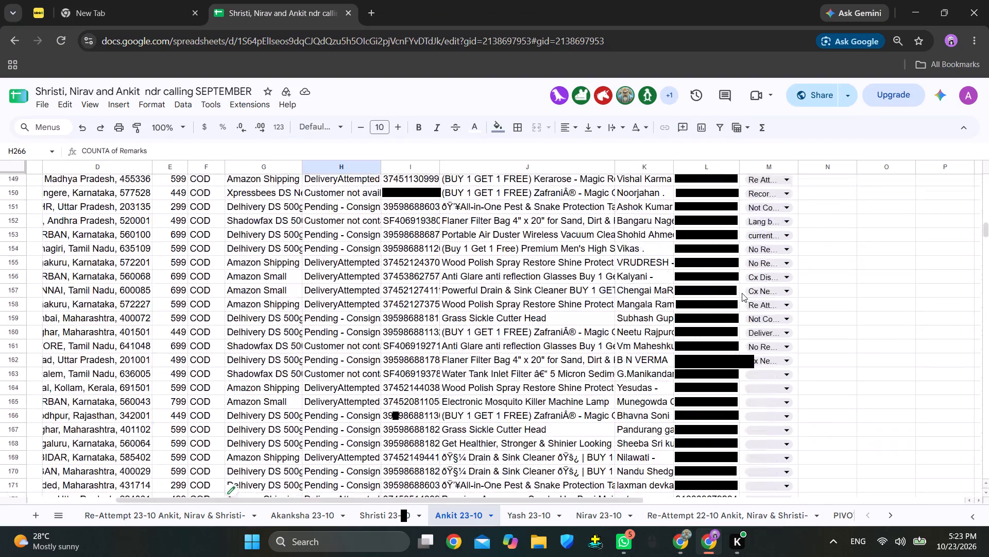
{"action": "scroll", "coordinate": [743, 294], "scroll_direction": "down", "scroll_amount": 2}
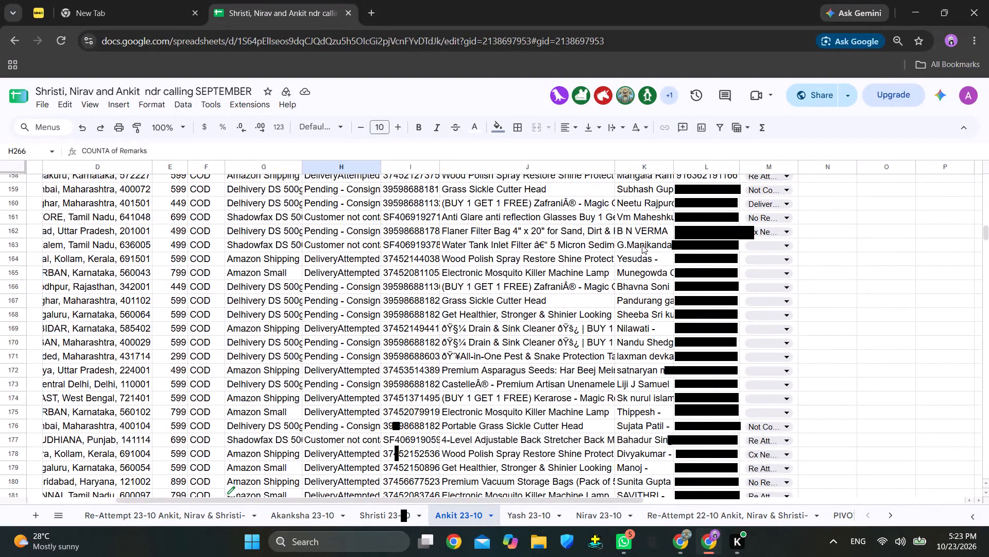
{"action": "left_click", "coordinate": [768, 247]}
{"action": "scroll", "coordinate": [782, 366], "scroll_direction": "down", "scroll_amount": 3}
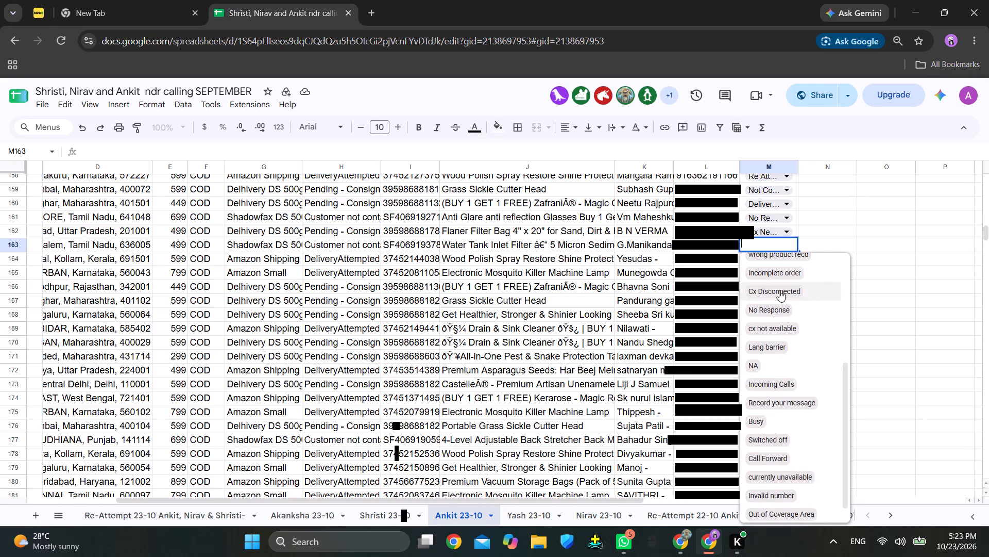
{"action": "left_click", "coordinate": [780, 290]}
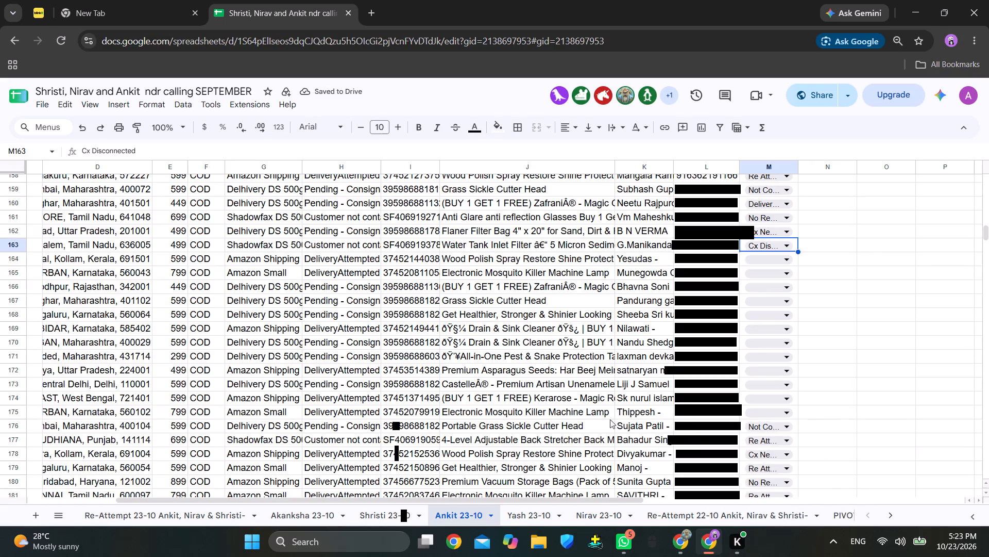
Set the empty remark in M175 to Lang barrier and select the COUNTA of Remarks header of the Ankit pivot table.
{"action": "left_click", "coordinate": [768, 415]}
{"action": "key", "text": "k"}
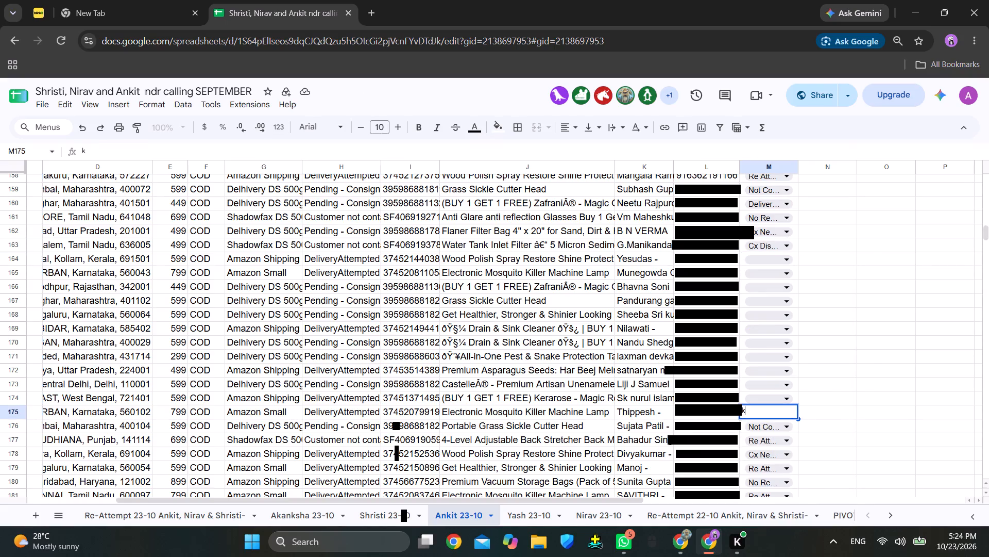
{"action": "key", "text": "BackSpace"}
{"action": "key", "text": "semicolon"}
{"action": "key", "text": "BackSpace"}
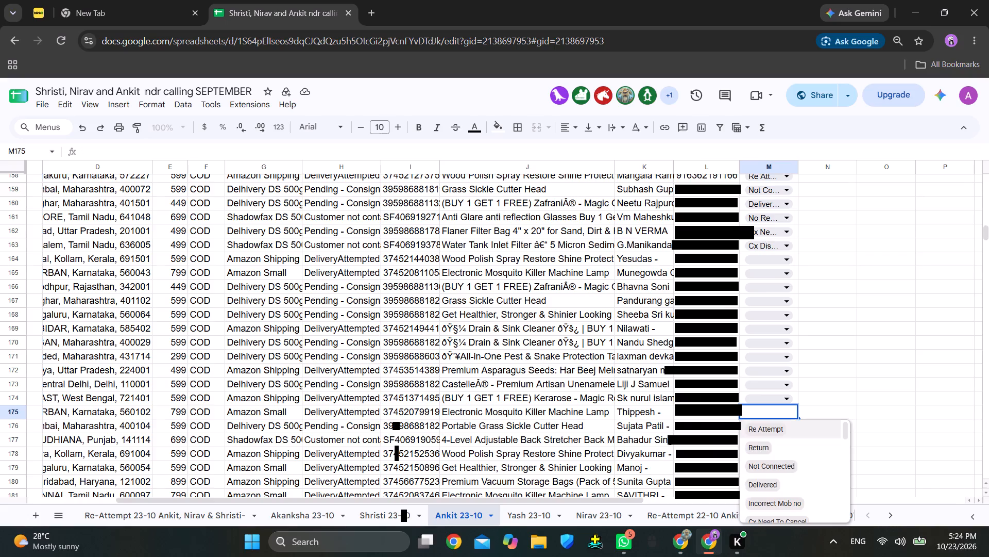
{"action": "key", "text": "l"}
{"action": "left_click", "coordinate": [769, 429]}
{"action": "scroll", "coordinate": [822, 427], "scroll_direction": "down", "scroll_amount": 9}
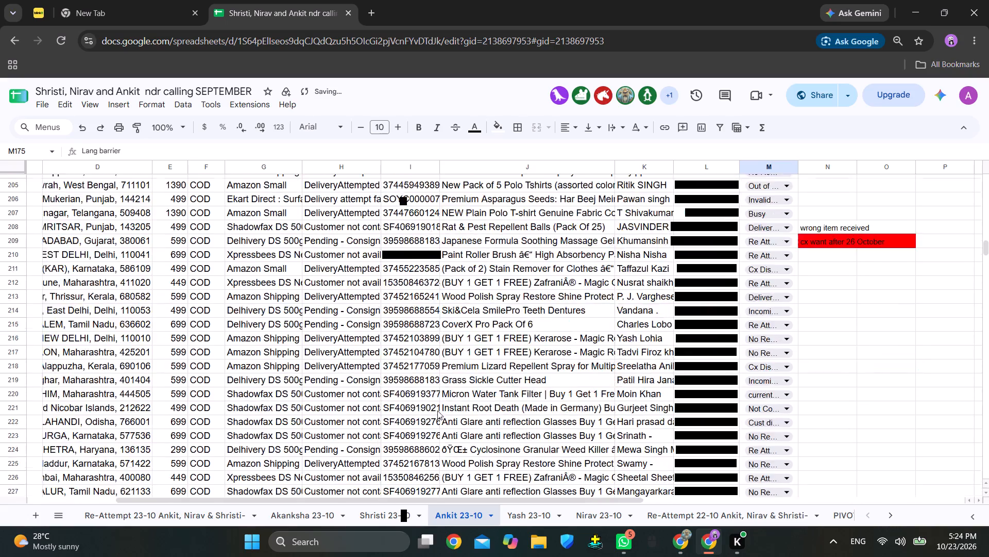
{"action": "scroll", "coordinate": [437, 411], "scroll_direction": "down", "scroll_amount": 11}
{"action": "left_click", "coordinate": [369, 368]}
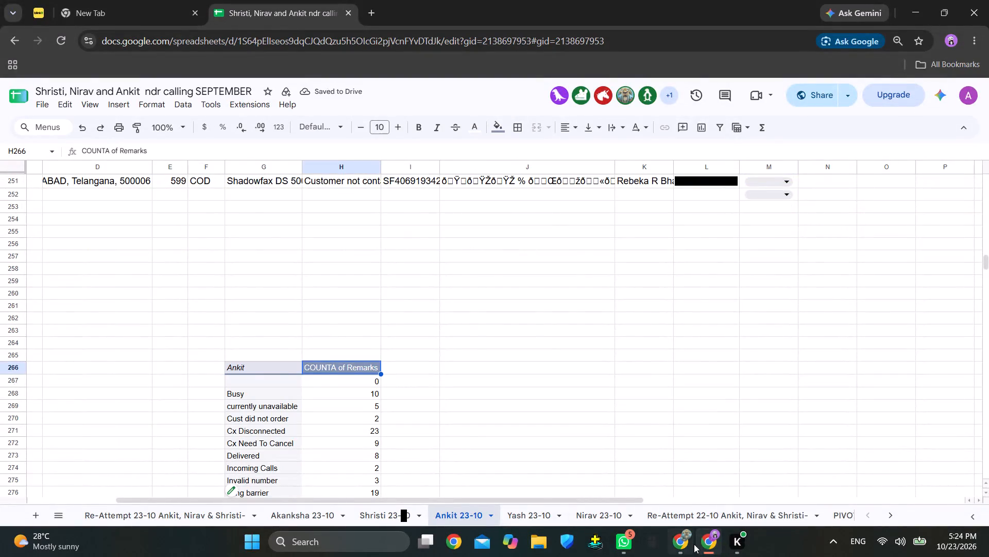
In the other Chrome window, set the empty remark in M64 to Out of Coverage Area and select the row 65 customer's phone and name.
{"action": "left_click", "coordinate": [685, 542]}
{"action": "left_click", "coordinate": [613, 260]}
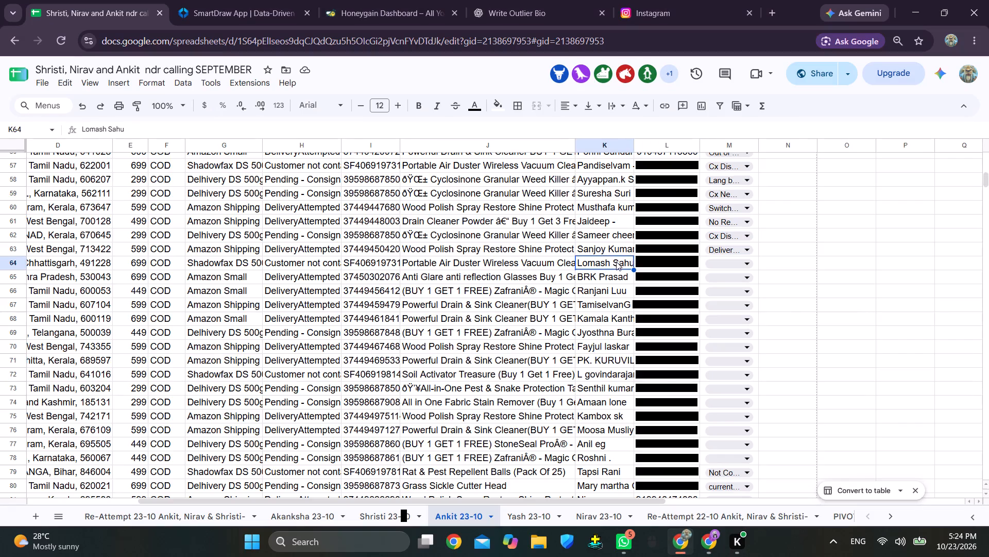
{"action": "left_click", "coordinate": [737, 265]}
{"action": "scroll", "coordinate": [743, 317], "scroll_direction": "down", "scroll_amount": 12}
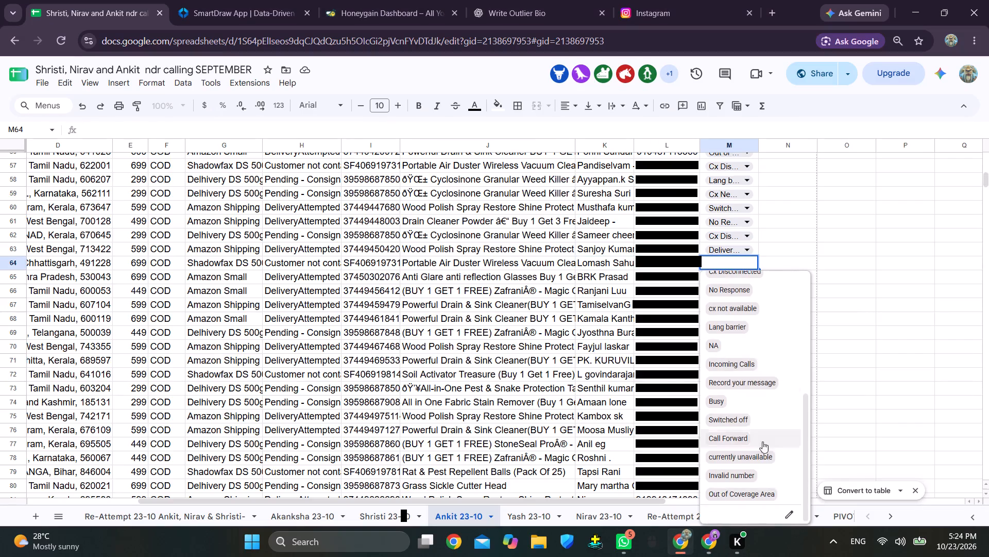
{"action": "left_click", "coordinate": [759, 496]}
{"action": "left_click", "coordinate": [679, 277]}
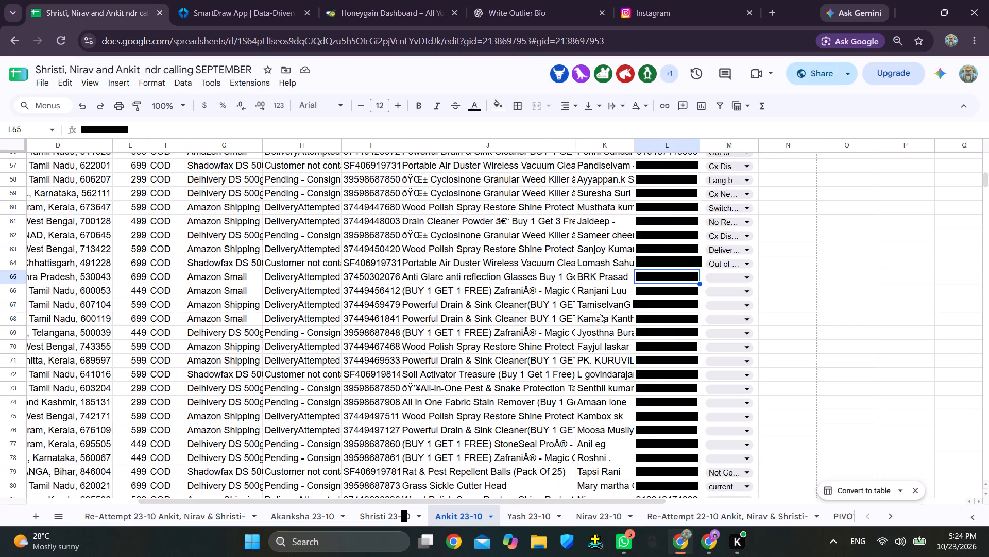
{"action": "left_click", "coordinate": [622, 275]}
In the Chrome window showing the Ankit pivot table, set the empty remark in M164 to Lang barrier.
{"action": "left_click", "coordinate": [705, 539]}
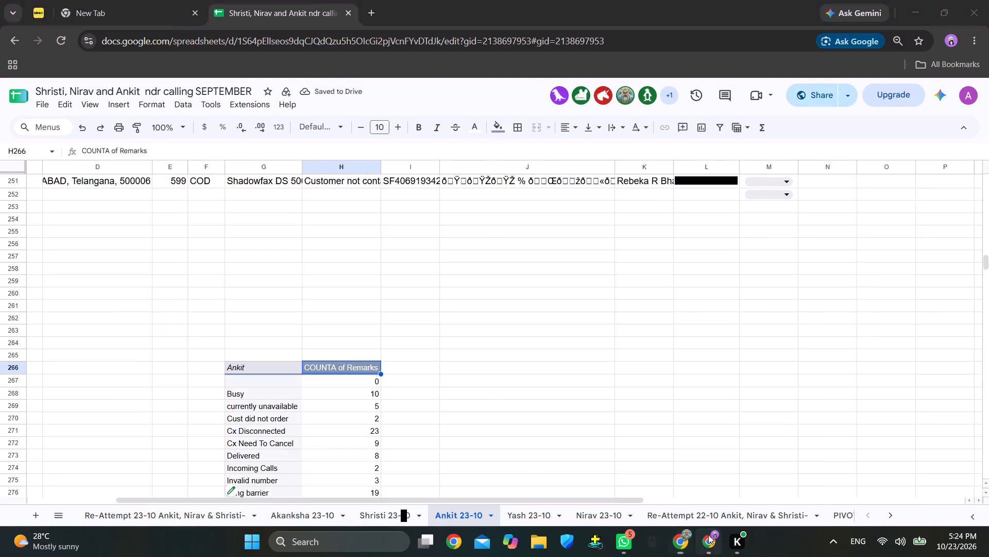
{"action": "scroll", "coordinate": [734, 327], "scroll_direction": "down", "scroll_amount": 1}
{"action": "scroll", "coordinate": [752, 321], "scroll_direction": "up", "scroll_amount": 8}
{"action": "scroll", "coordinate": [754, 320], "scroll_direction": "down", "scroll_amount": 1}
{"action": "scroll", "coordinate": [754, 320], "scroll_direction": "up", "scroll_amount": 4}
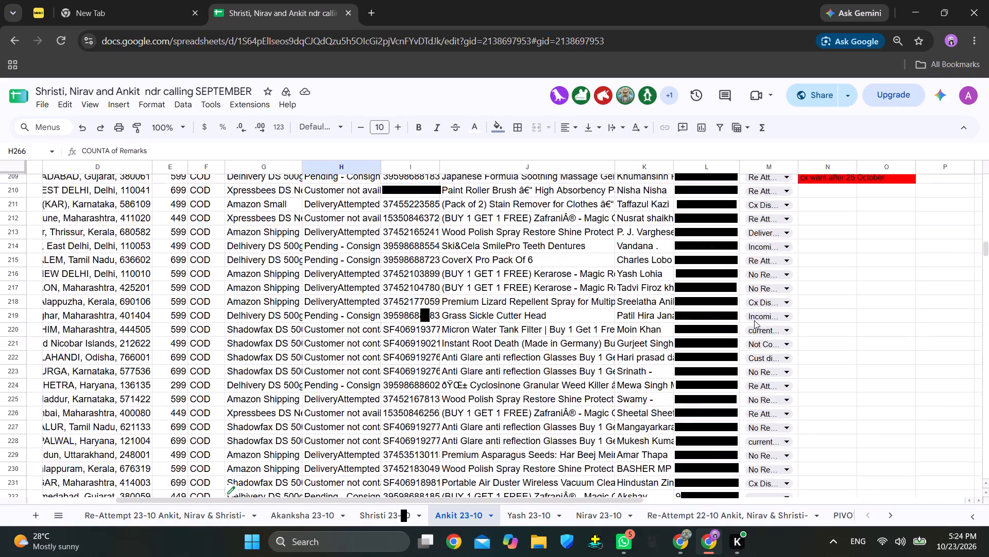
{"action": "scroll", "coordinate": [754, 320], "scroll_direction": "up", "scroll_amount": 11}
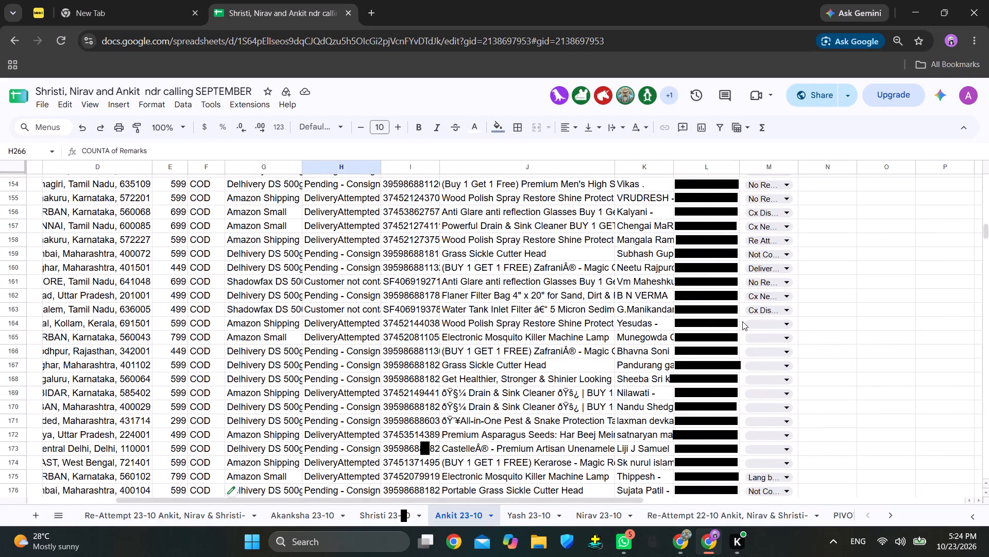
{"action": "left_click", "coordinate": [761, 322]}
{"action": "key", "text": "l"}
{"action": "left_click", "coordinate": [768, 339]}
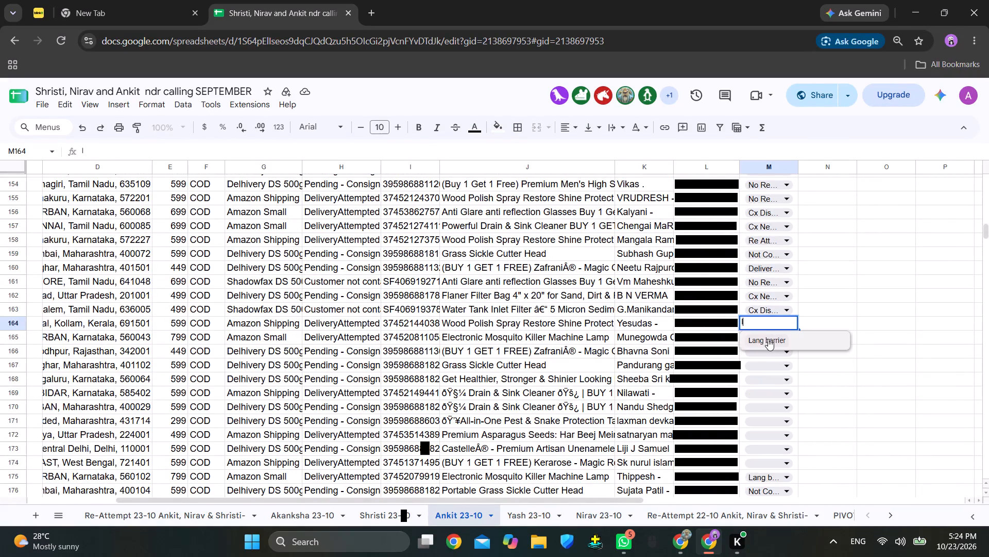
Set the empty remark in M174 to Re Attempt and select the COUNTA of Remarks header of the Ankit pivot table.
{"action": "scroll", "coordinate": [815, 371], "scroll_direction": "down", "scroll_amount": 1}
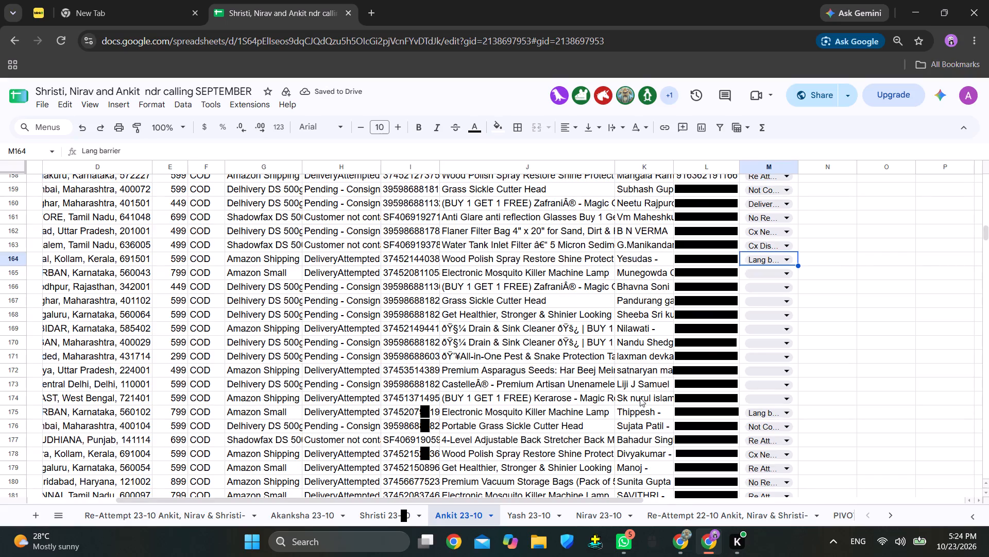
{"action": "left_click", "coordinate": [755, 401]}
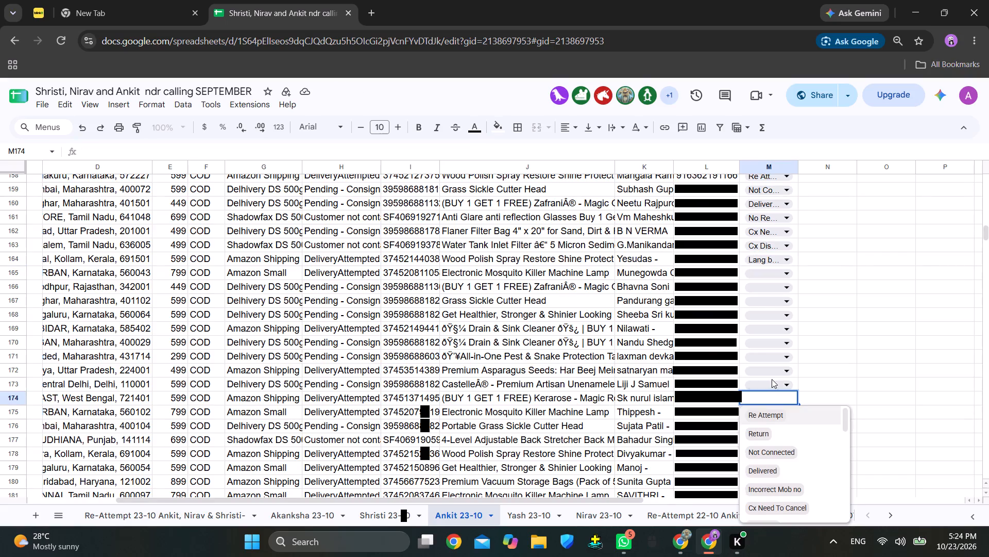
{"action": "left_click", "coordinate": [773, 415]}
{"action": "scroll", "coordinate": [791, 415], "scroll_direction": "down", "scroll_amount": 17}
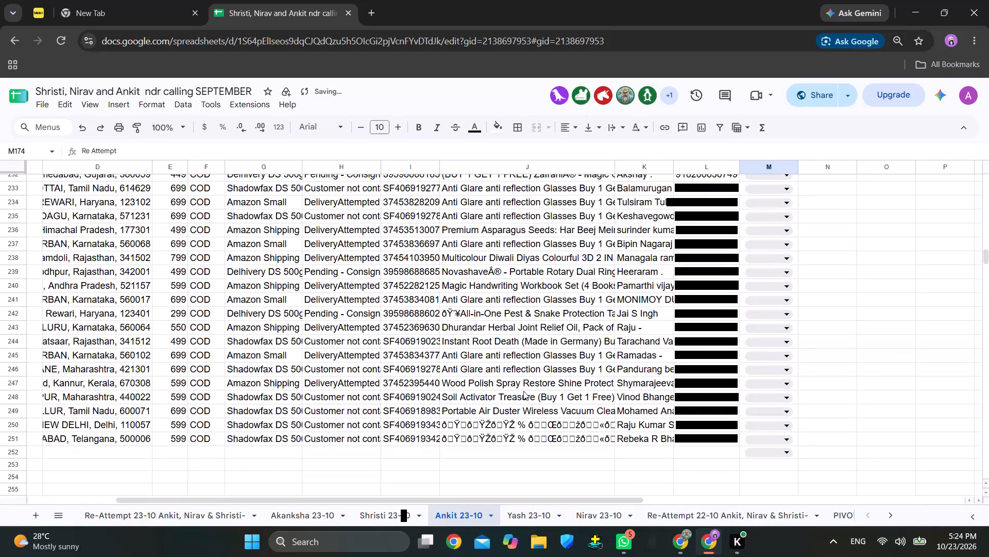
{"action": "scroll", "coordinate": [469, 379], "scroll_direction": "down", "scroll_amount": 3}
{"action": "left_click", "coordinate": [352, 368]}
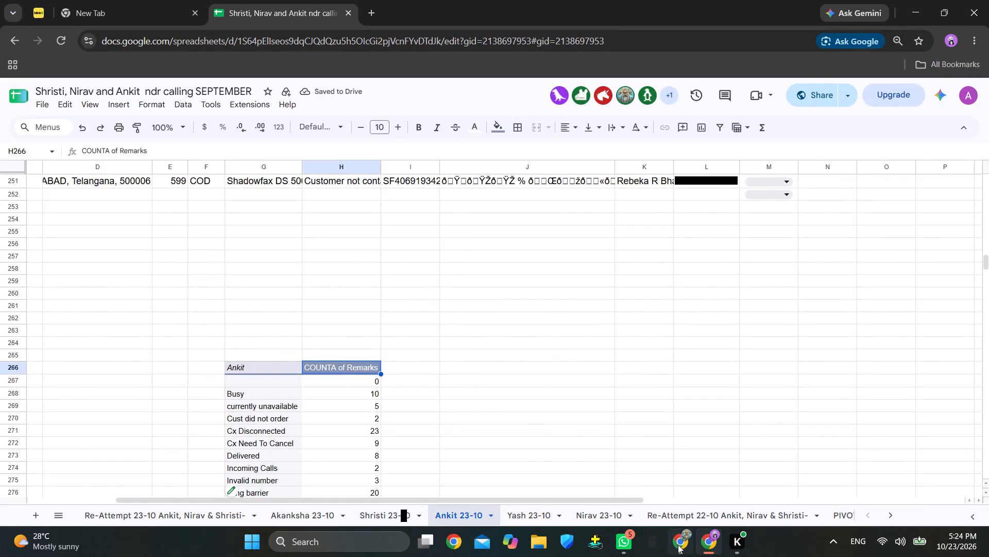
In the other Chrome window, set the empty remark in M65 to Busy and select the row 66 customer's phone and name.
{"action": "left_click", "coordinate": [678, 545]}
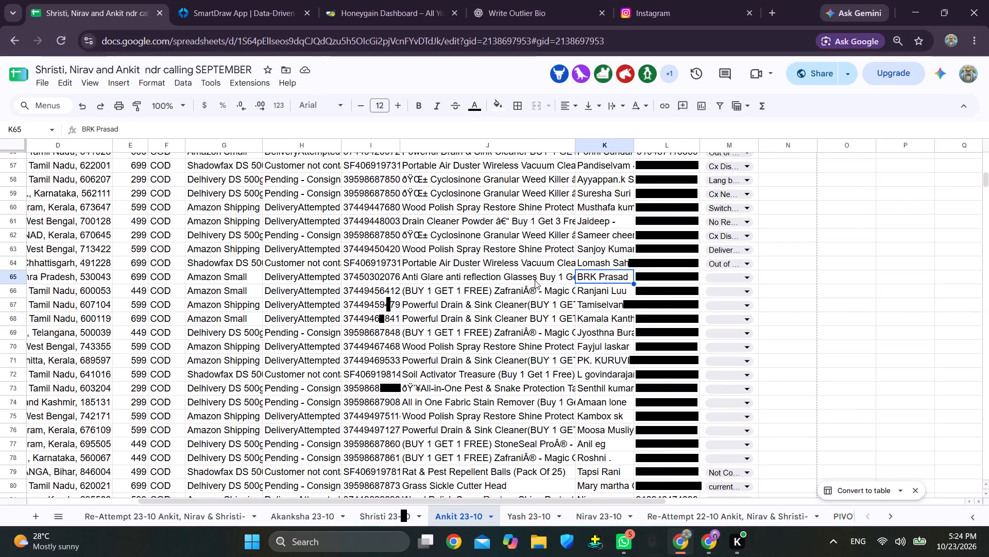
{"action": "left_click", "coordinate": [721, 278]}
{"action": "scroll", "coordinate": [745, 365], "scroll_direction": "down", "scroll_amount": 3}
{"action": "left_click", "coordinate": [716, 452]}
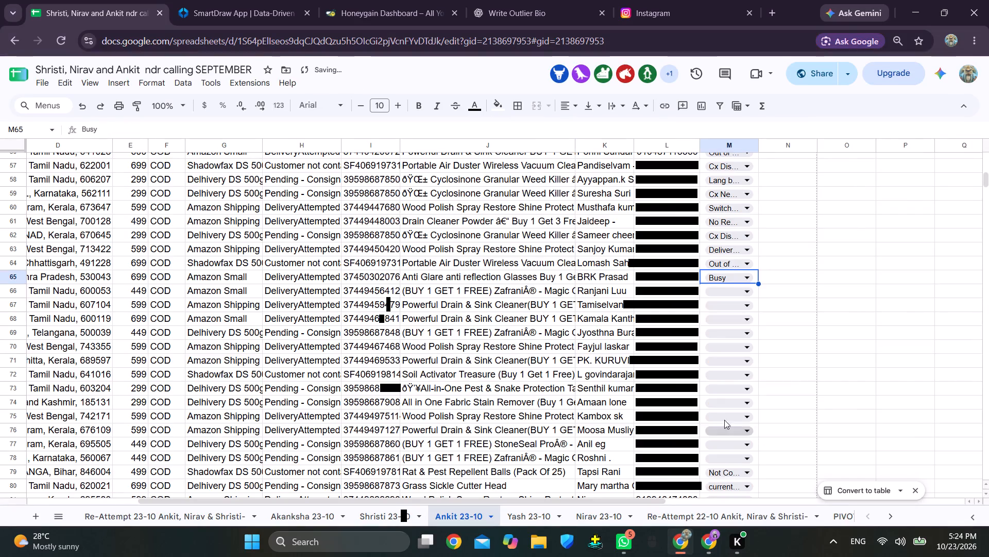
{"action": "left_click", "coordinate": [684, 292]}
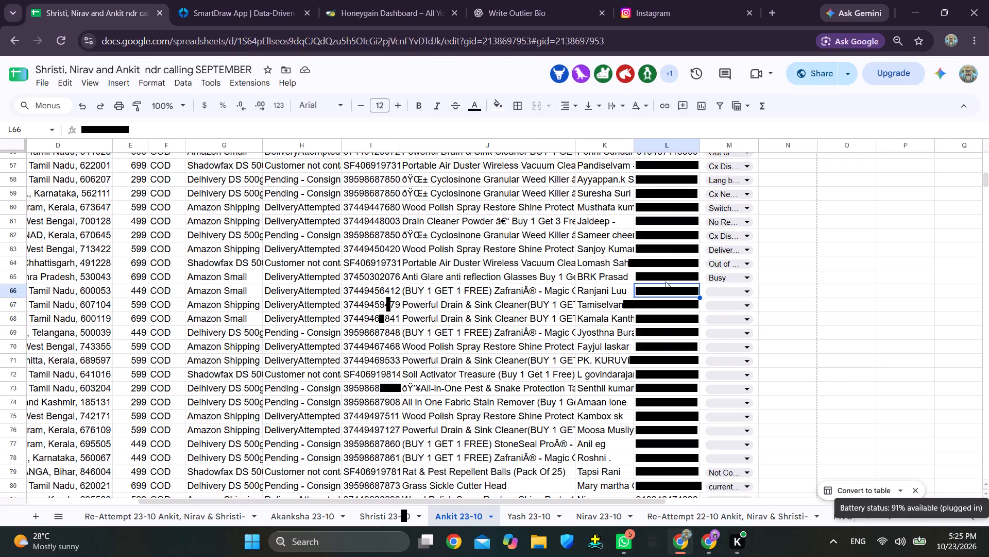
{"action": "left_click", "coordinate": [604, 288]}
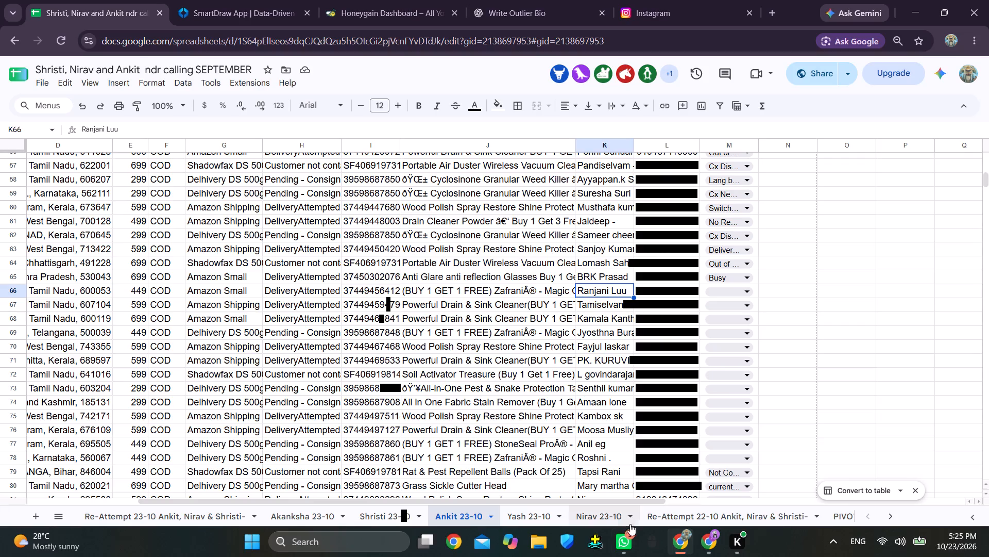
In the Chrome window showing the Ankit pivot table, set the empty remark in M165 to Record your message and select the COUNTA of Remarks header.
{"action": "left_click", "coordinate": [711, 544]}
{"action": "scroll", "coordinate": [641, 360], "scroll_direction": "down", "scroll_amount": 1}
{"action": "scroll", "coordinate": [639, 362], "scroll_direction": "up", "scroll_amount": 1}
{"action": "scroll", "coordinate": [639, 363], "scroll_direction": "down", "scroll_amount": 1}
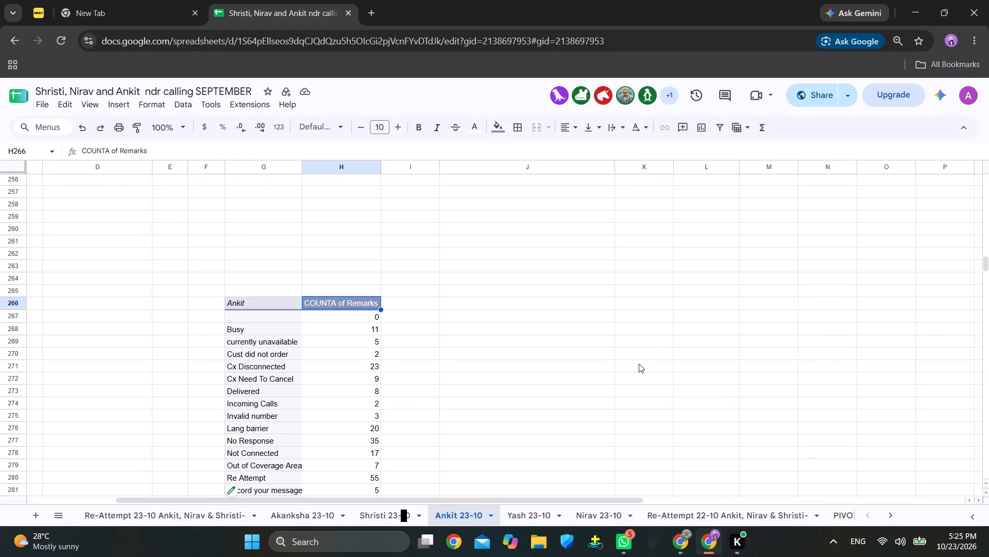
{"action": "scroll", "coordinate": [625, 379], "scroll_direction": "down", "scroll_amount": 2}
{"action": "scroll", "coordinate": [646, 367], "scroll_direction": "up", "scroll_amount": 1}
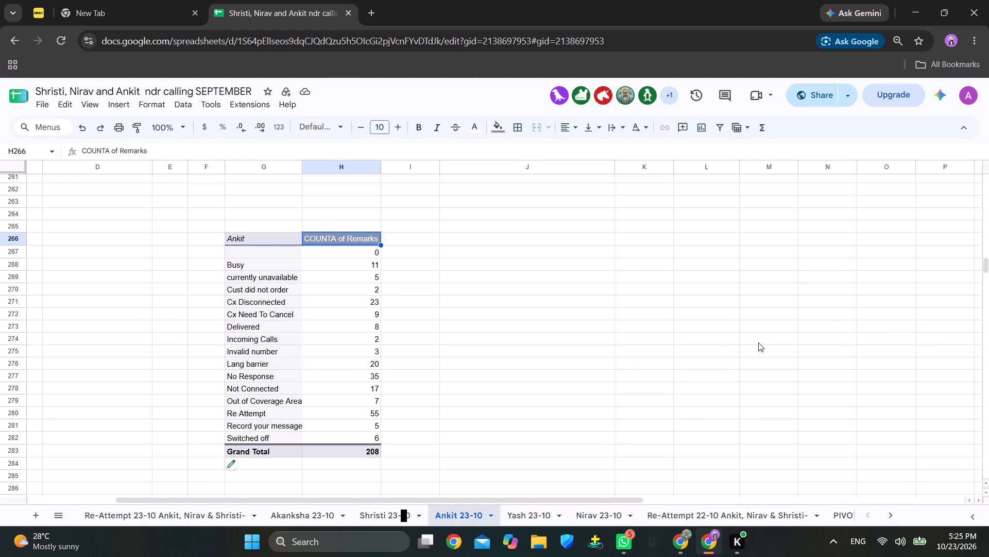
{"action": "scroll", "coordinate": [773, 342], "scroll_direction": "up", "scroll_amount": 5}
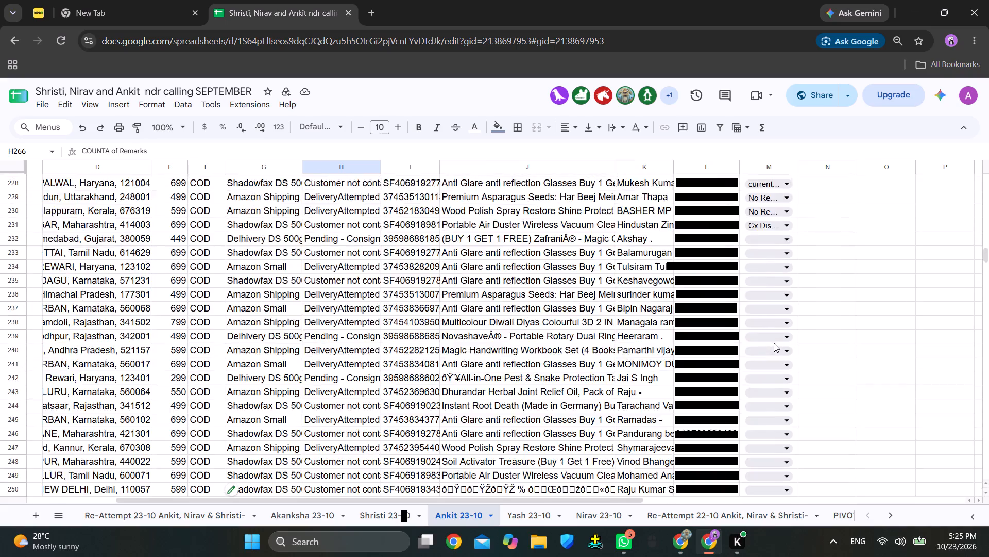
{"action": "scroll", "coordinate": [774, 343], "scroll_direction": "up", "scroll_amount": 17}
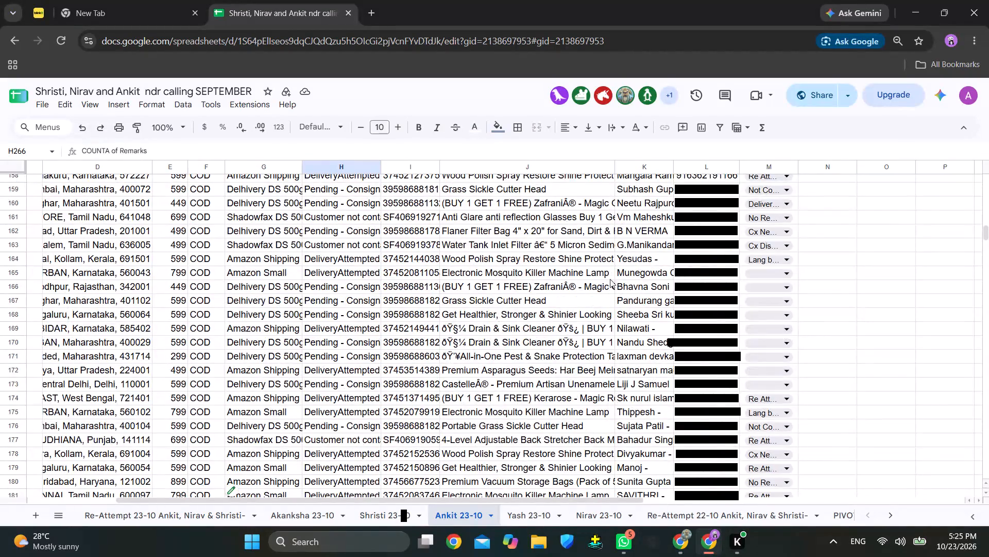
{"action": "left_click", "coordinate": [752, 270]}
{"action": "type", "text": "re"}
{"action": "key", "text": "c"}
{"action": "left_click", "coordinate": [781, 308]}
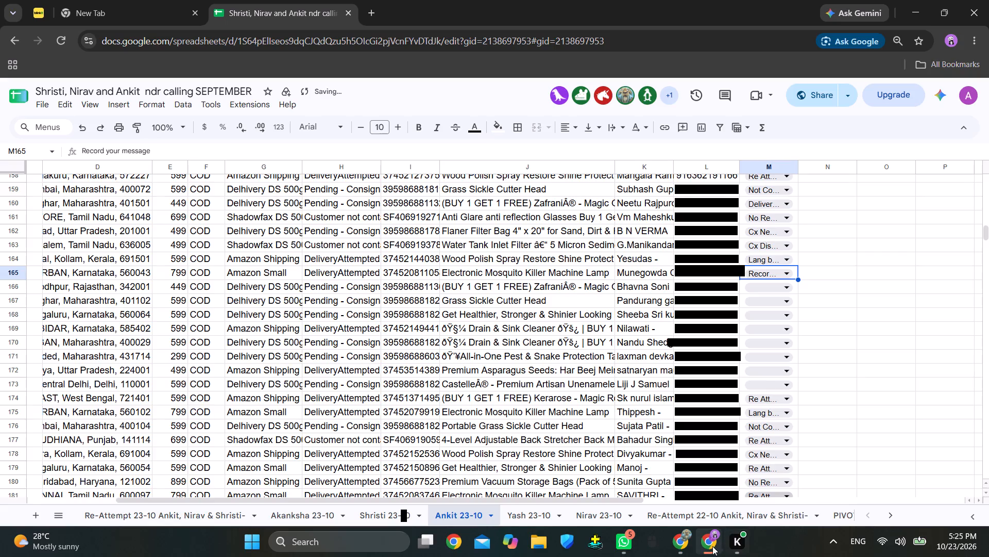
{"action": "scroll", "coordinate": [804, 390], "scroll_direction": "down", "scroll_amount": 11}
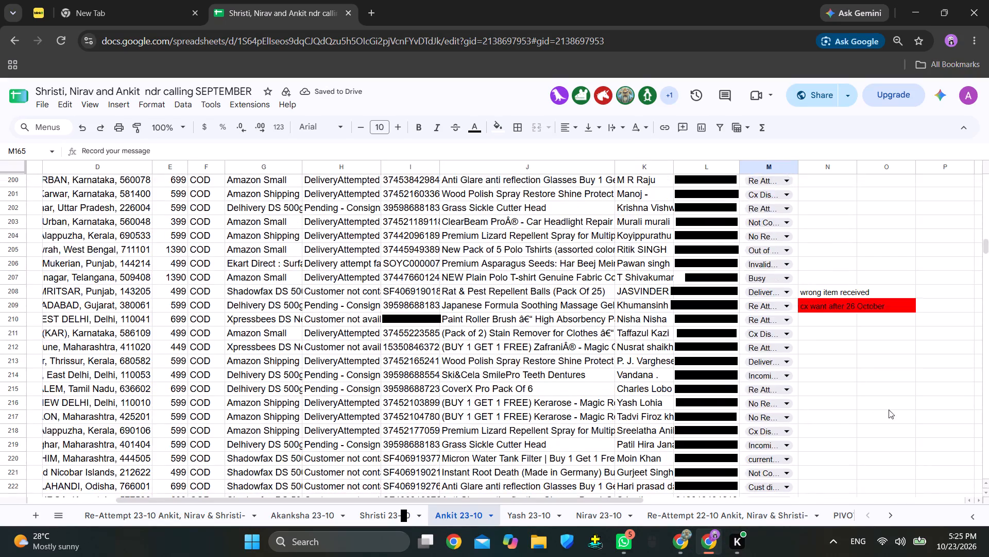
{"action": "scroll", "coordinate": [903, 416], "scroll_direction": "down", "scroll_amount": 9}
{"action": "left_click", "coordinate": [354, 367]}
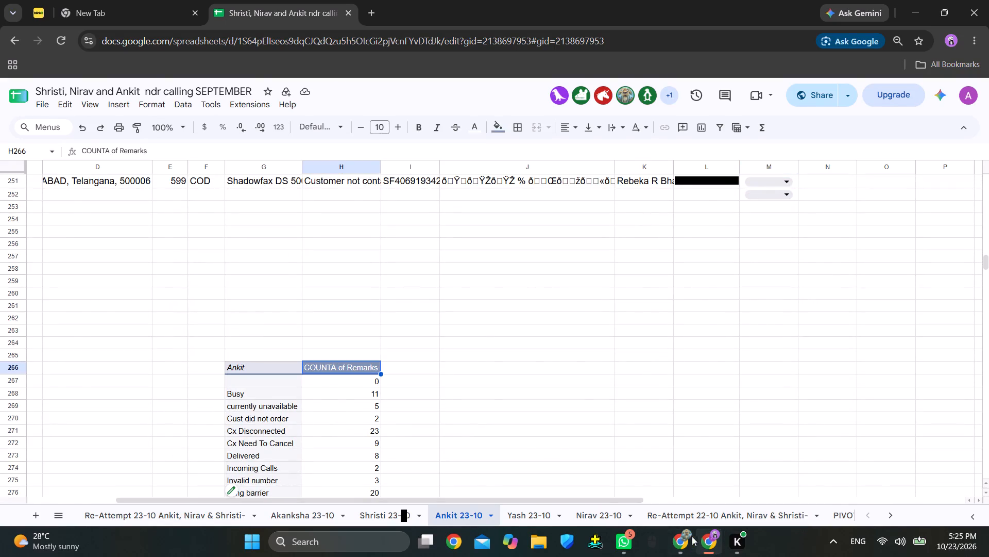
In the other Chrome window, set the empty remark in M66 to No Response and select the row 67 customer's phone.
{"action": "left_click", "coordinate": [685, 540]}
{"action": "left_click", "coordinate": [556, 288]}
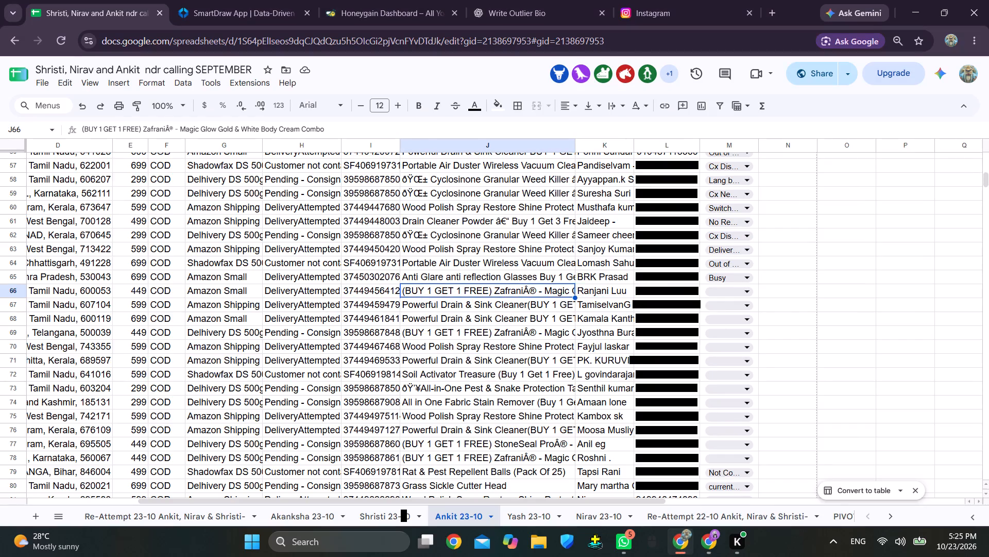
{"action": "left_click", "coordinate": [737, 295]}
{"action": "scroll", "coordinate": [780, 352], "scroll_direction": "down", "scroll_amount": 3}
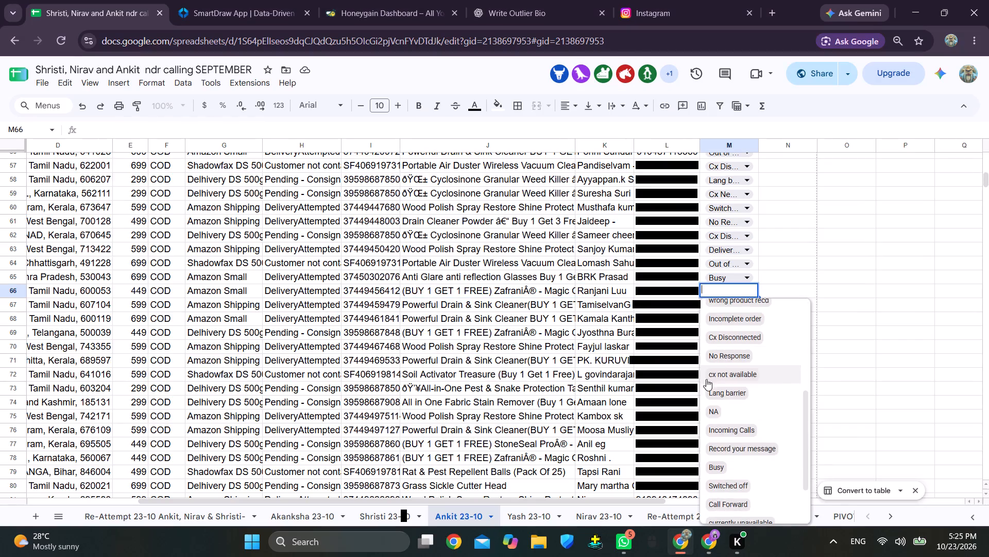
{"action": "left_click", "coordinate": [726, 357]}
{"action": "left_click", "coordinate": [667, 299]}
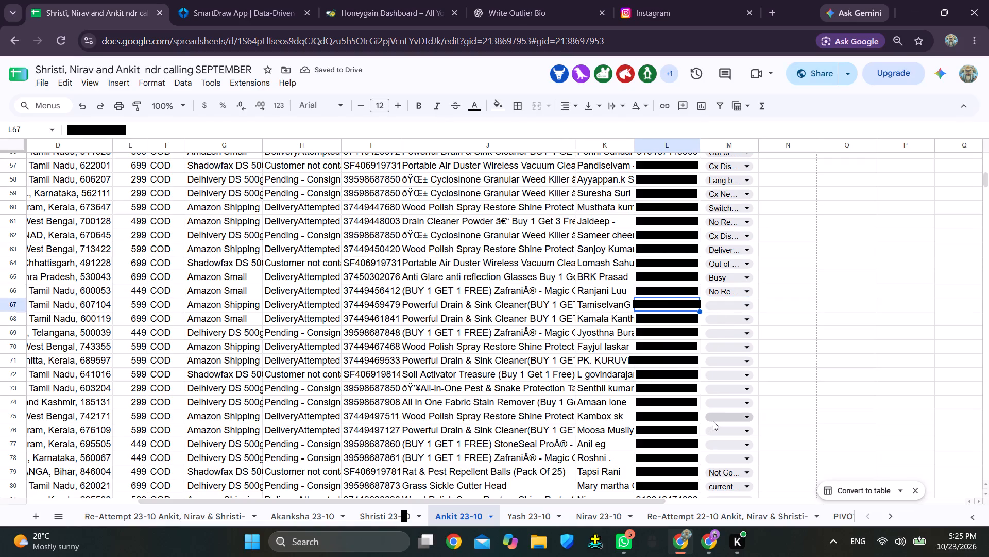
In the Chrome window showing the Ankit pivot table, set the empty remark in M166 to Delivered and select the COUNTA of Remarks header.
{"action": "left_click", "coordinate": [711, 546]}
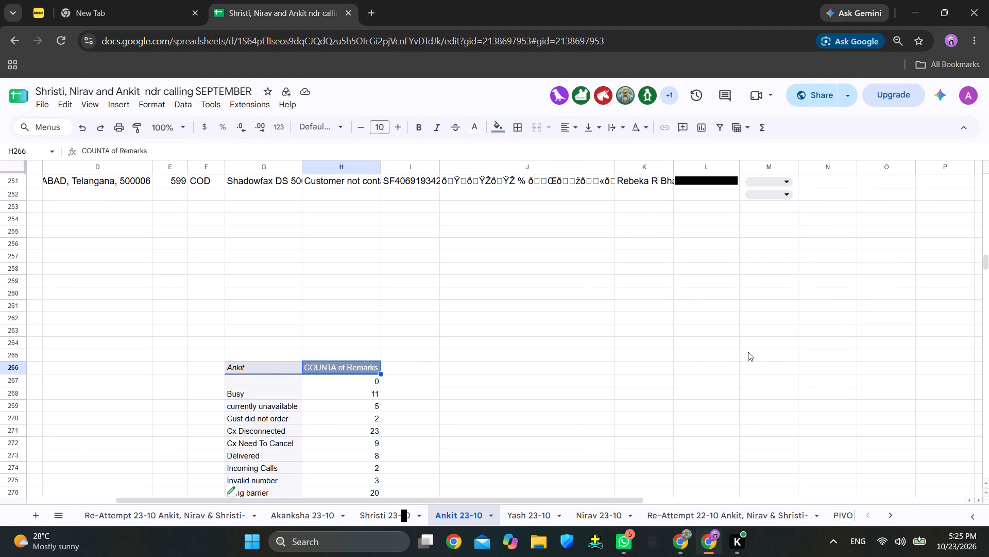
{"action": "scroll", "coordinate": [748, 353], "scroll_direction": "down", "scroll_amount": 1}
{"action": "scroll", "coordinate": [748, 353], "scroll_direction": "up", "scroll_amount": 18}
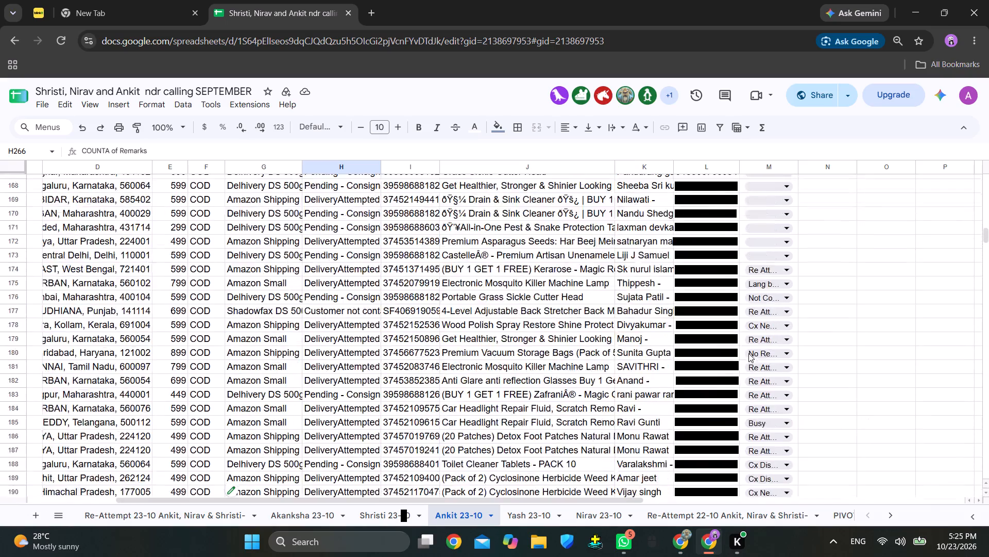
{"action": "scroll", "coordinate": [748, 353], "scroll_direction": "up", "scroll_amount": 3}
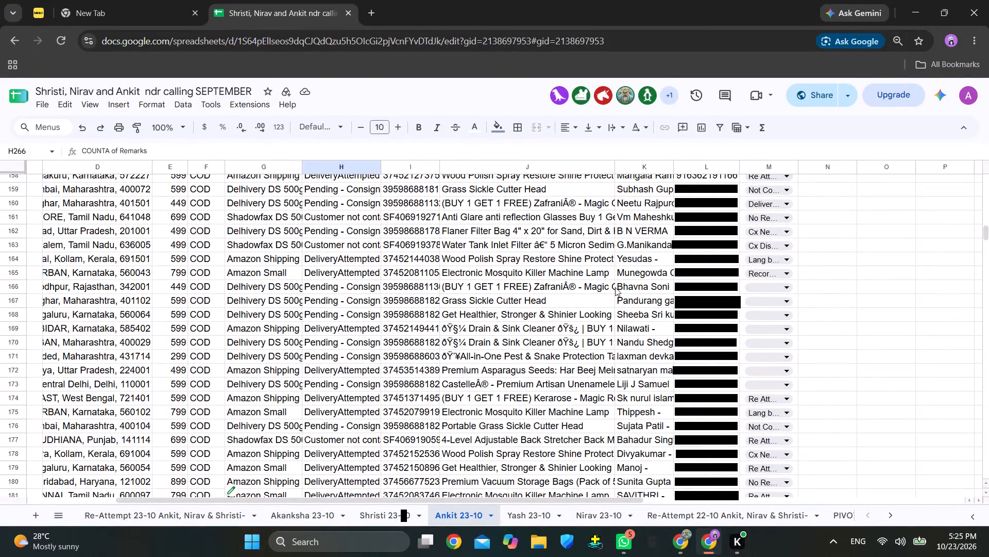
{"action": "left_click", "coordinate": [755, 287]}
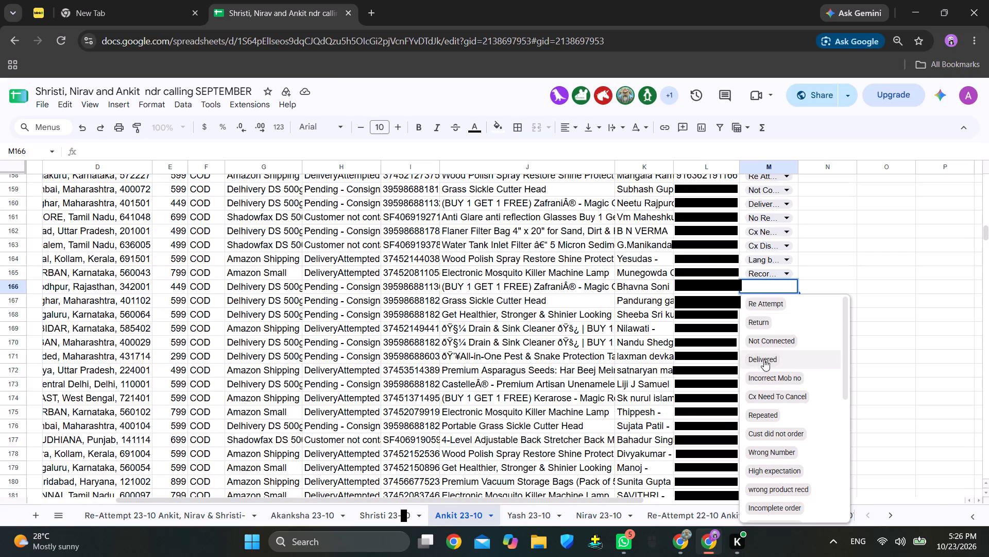
{"action": "left_click", "coordinate": [763, 357]}
{"action": "scroll", "coordinate": [890, 395], "scroll_direction": "down", "scroll_amount": 18}
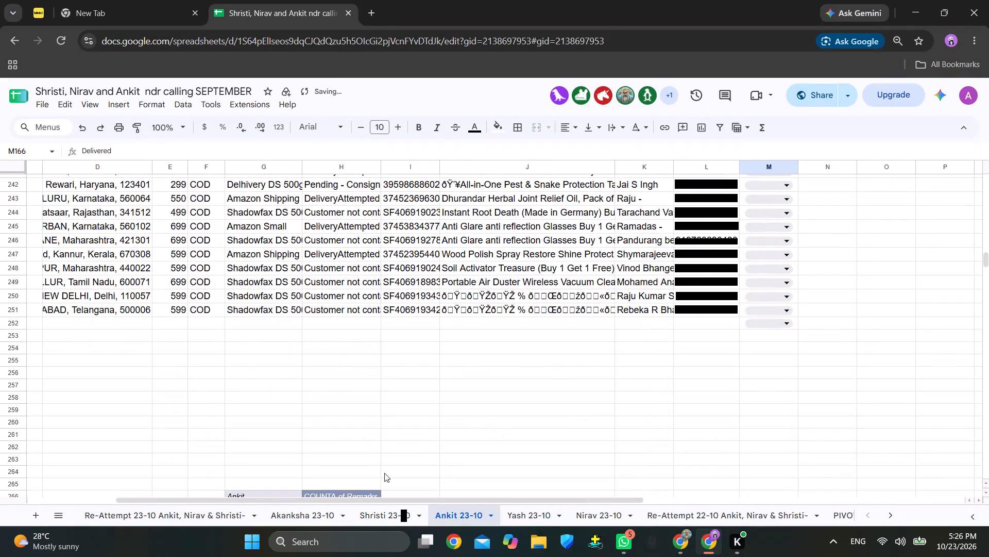
{"action": "scroll", "coordinate": [389, 451], "scroll_direction": "down", "scroll_amount": 1}
{"action": "left_click", "coordinate": [368, 434]}
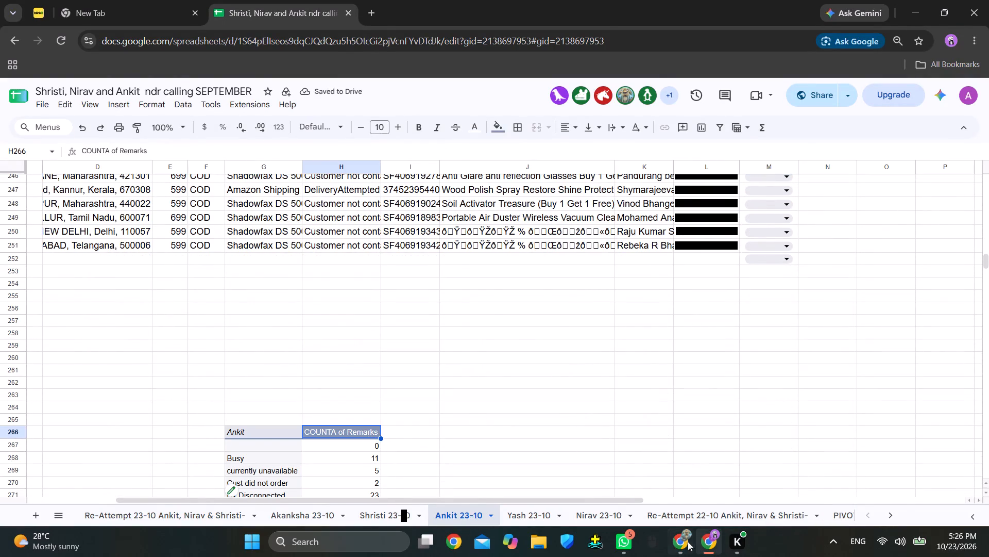
In the other Chrome window, select the row 67 customer's name, check the remarks on the Shristi 23-10 sheet and return to Ankit 23-10.
{"action": "left_click", "coordinate": [682, 542]}
{"action": "left_click", "coordinate": [619, 309]}
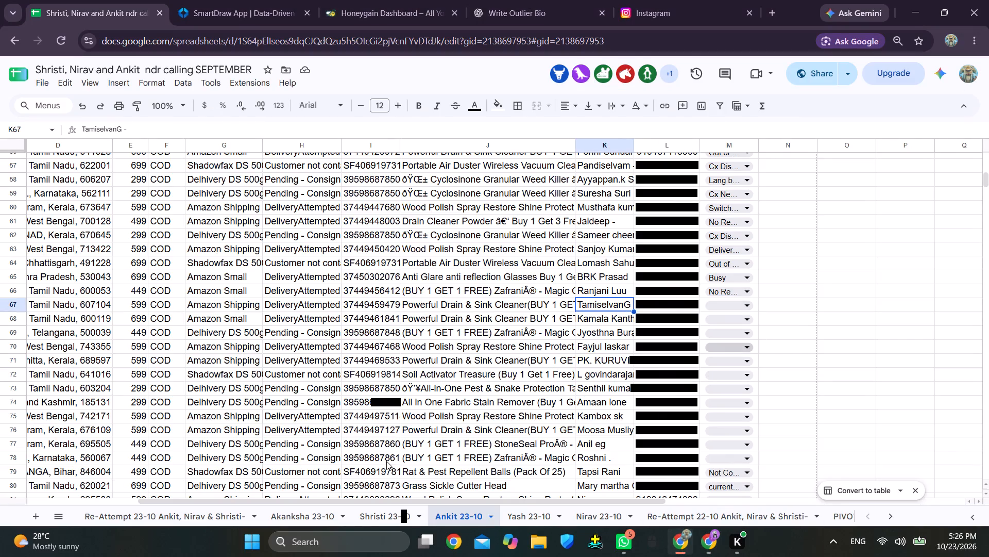
{"action": "left_click", "coordinate": [377, 520]}
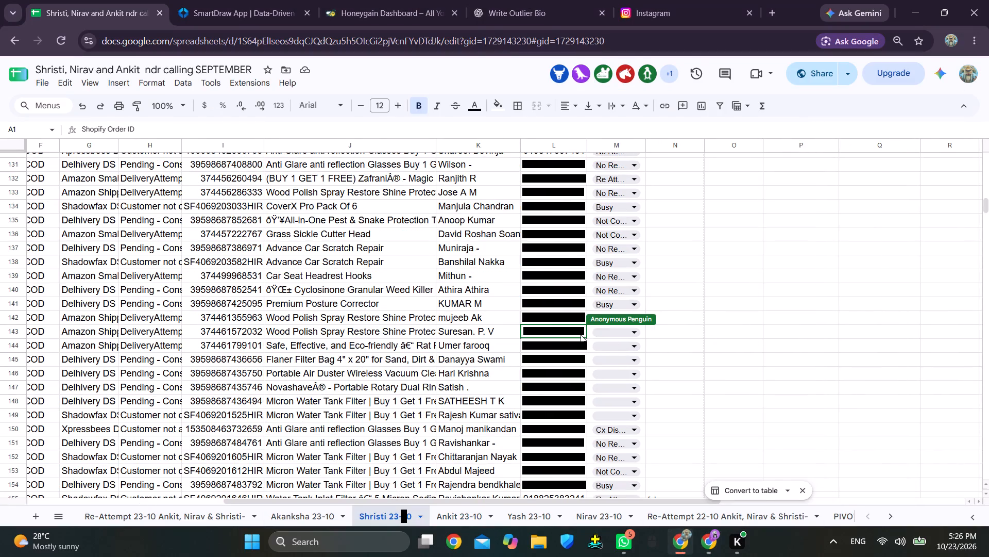
{"action": "scroll", "coordinate": [710, 318], "scroll_direction": "down", "scroll_amount": 1}
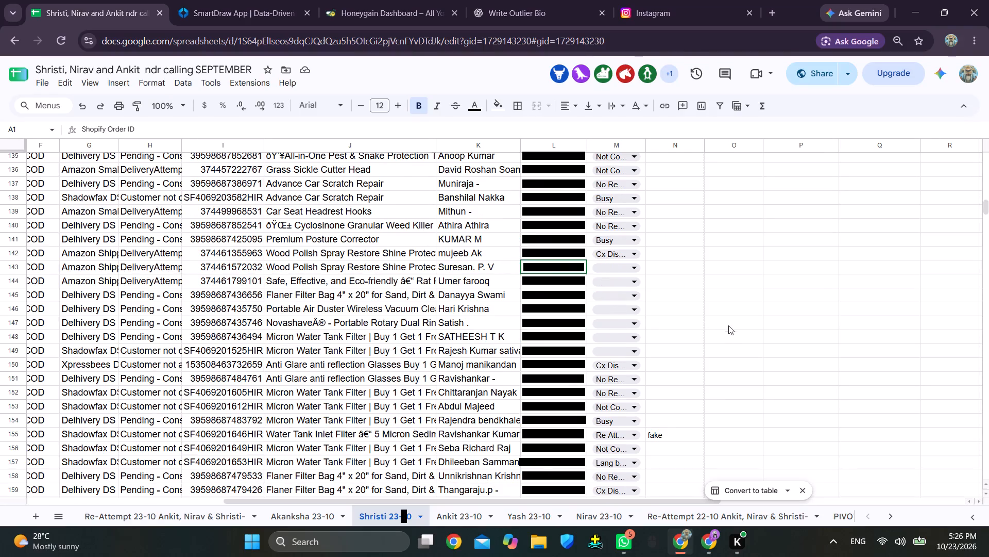
{"action": "left_click", "coordinate": [472, 518]}
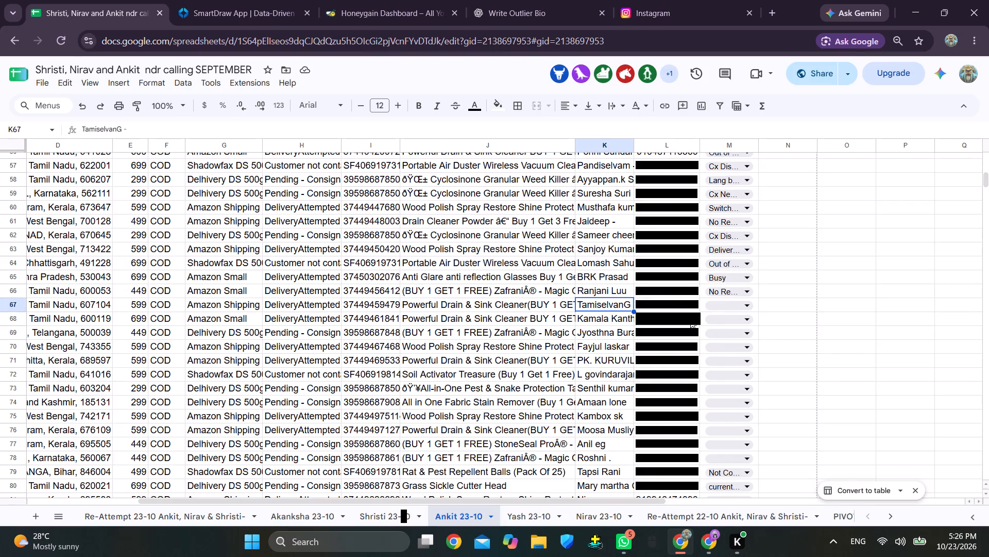
Set the empty remark in M67 to Lang barrier and select the row 68 customer's phone.
{"action": "left_click", "coordinate": [728, 307]}
{"action": "key", "text": "l"}
{"action": "left_click", "coordinate": [726, 322]}
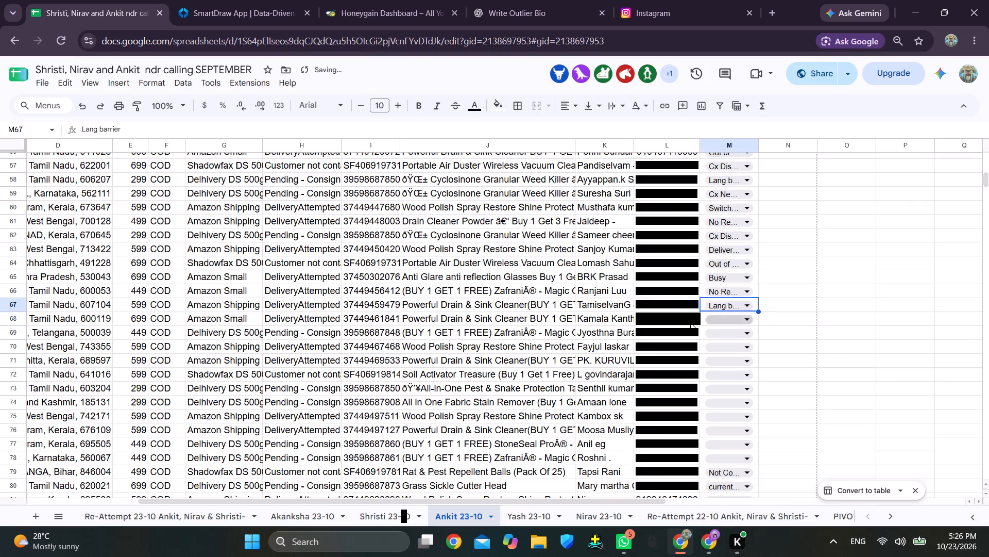
{"action": "left_click", "coordinate": [674, 322]}
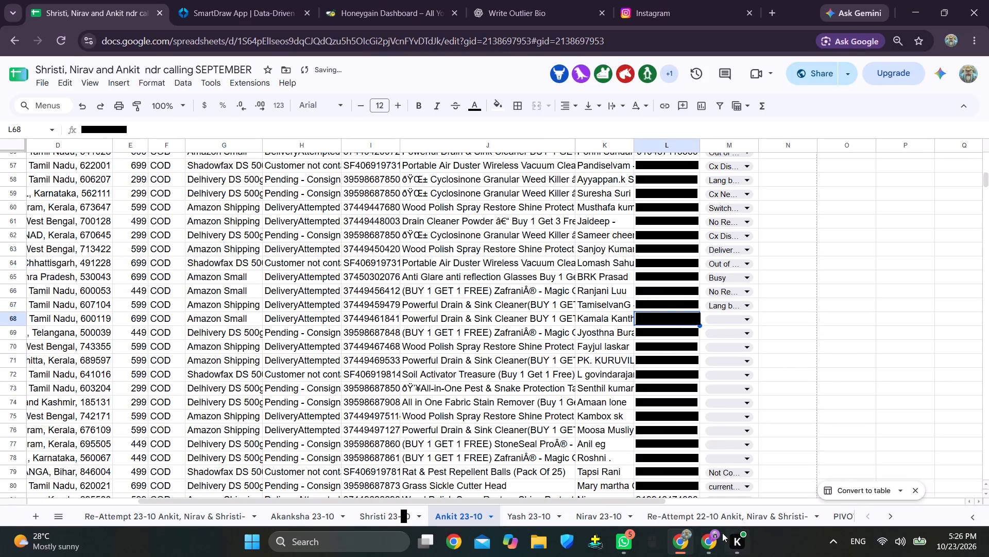
In the Chrome window showing the Ankit pivot table, set the empty remark in M167 to No Response.
{"action": "left_click", "coordinate": [713, 542]}
{"action": "scroll", "coordinate": [513, 387], "scroll_direction": "down", "scroll_amount": 2}
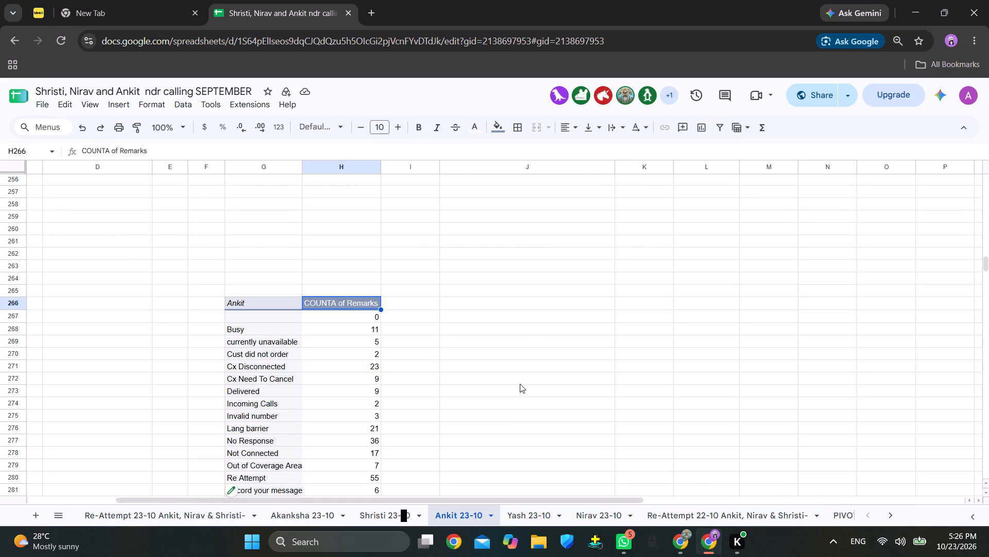
{"action": "scroll", "coordinate": [520, 384], "scroll_direction": "down", "scroll_amount": 1}
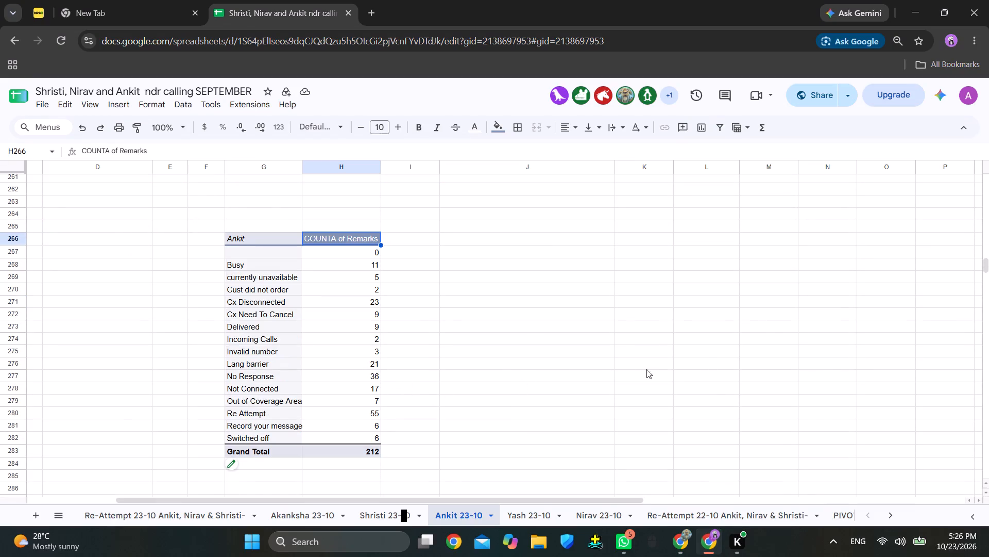
{"action": "scroll", "coordinate": [808, 334], "scroll_direction": "up", "scroll_amount": 20}
{"action": "scroll", "coordinate": [808, 334], "scroll_direction": "up", "scroll_amount": 3}
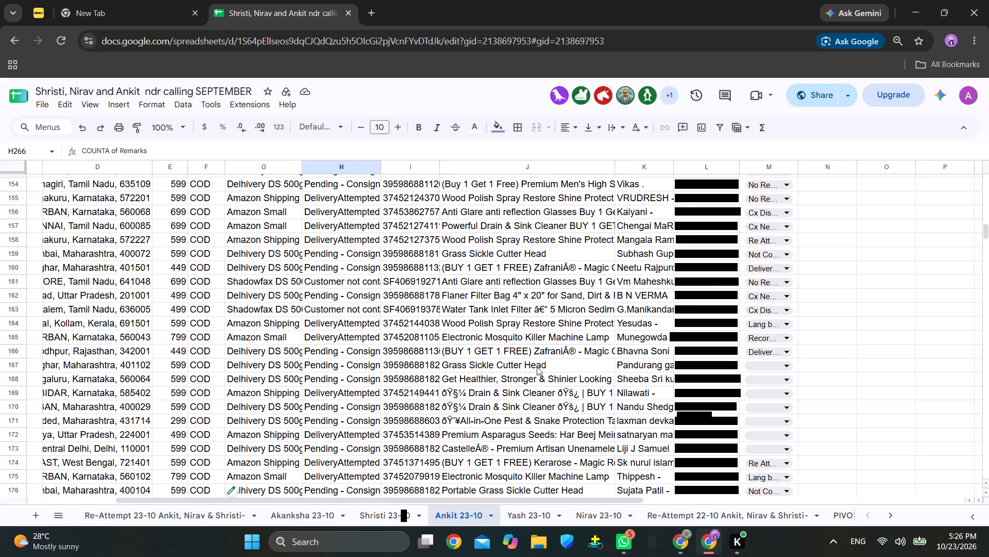
{"action": "left_click", "coordinate": [759, 367]}
{"action": "scroll", "coordinate": [769, 394], "scroll_direction": "down", "scroll_amount": 4}
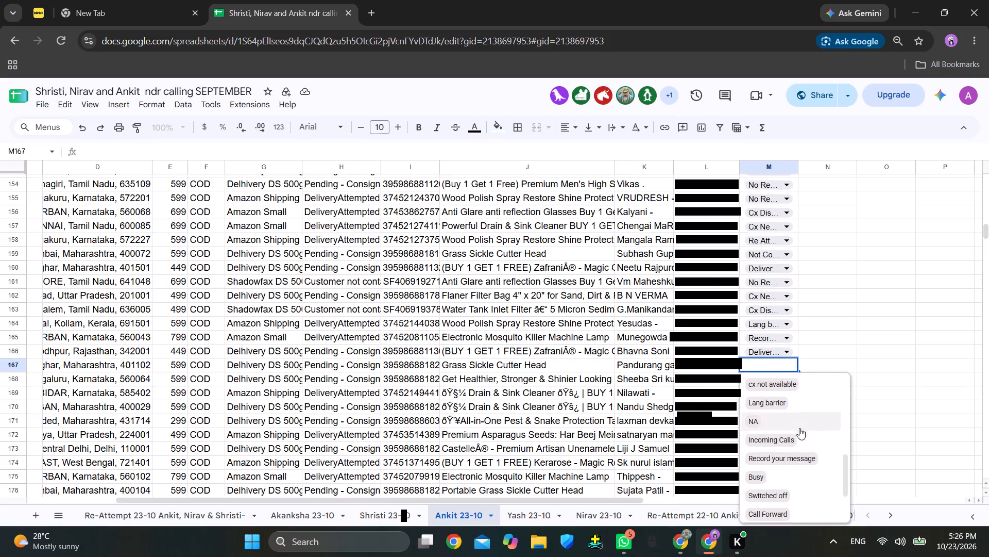
{"action": "scroll", "coordinate": [778, 428], "scroll_direction": "up", "scroll_amount": 1}
{"action": "left_click", "coordinate": [773, 430]}
{"action": "scroll", "coordinate": [859, 380], "scroll_direction": "down", "scroll_amount": 2}
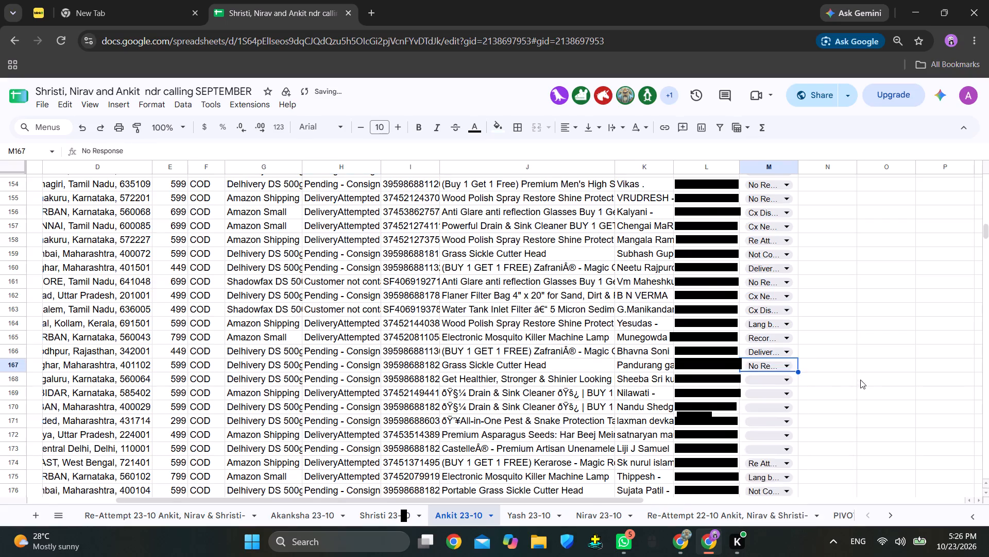
Return to the Ankit pivot table below the records and select its COUNTA of Remarks header.
{"action": "scroll", "coordinate": [860, 380], "scroll_direction": "down", "scroll_amount": 19}
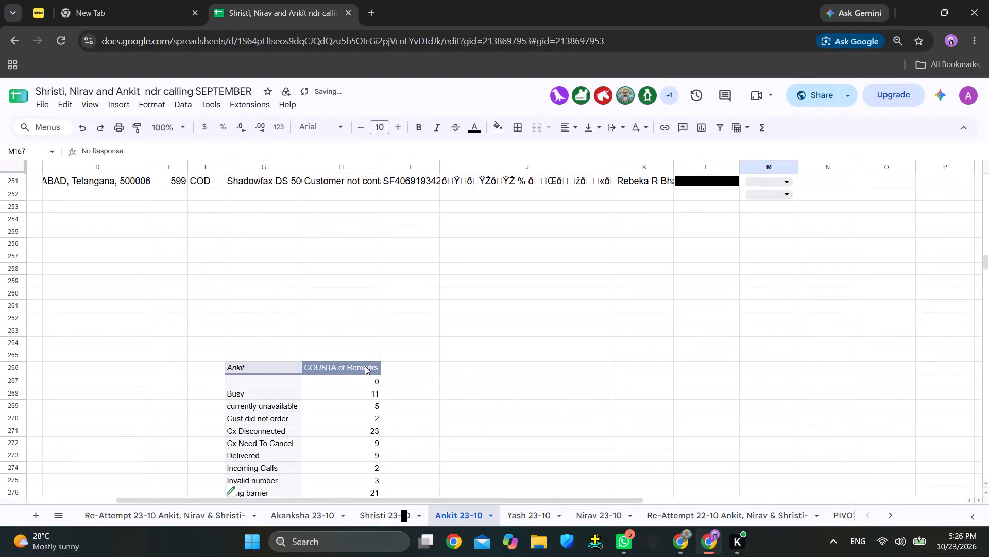
{"action": "left_click", "coordinate": [365, 366]}
In the other Chrome window, set the empty remark in M68 to Not Connected and select the row 69 customer's phone.
{"action": "left_click", "coordinate": [683, 541]}
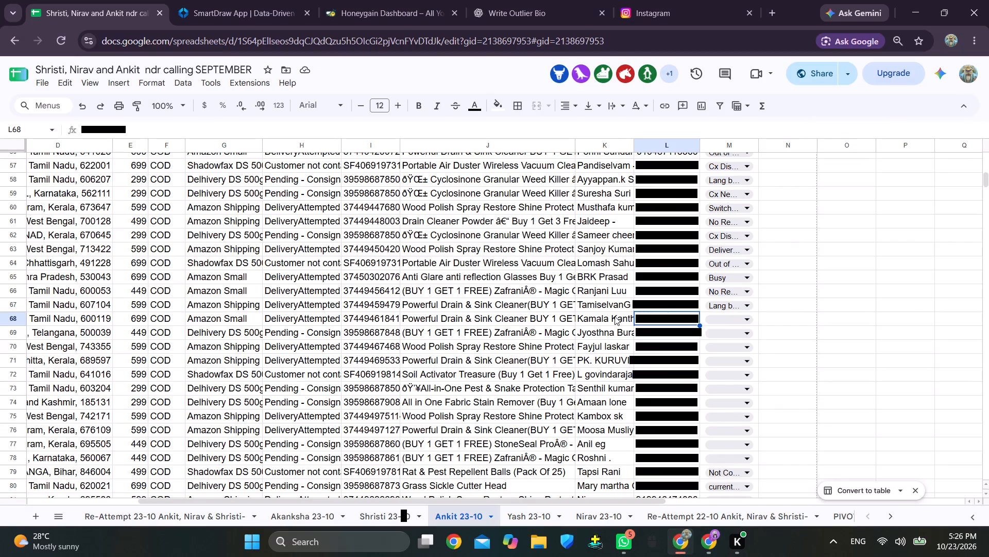
{"action": "left_click", "coordinate": [613, 319]}
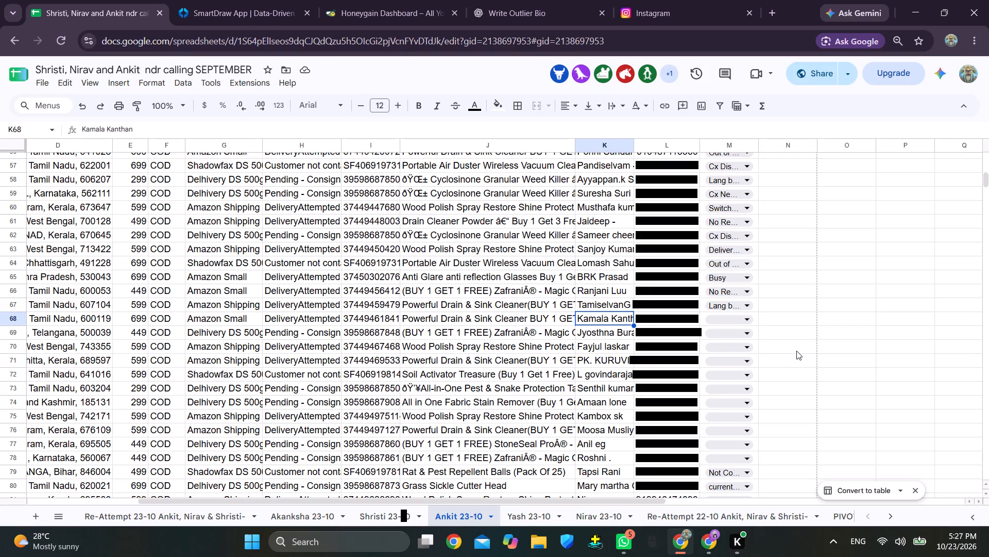
{"action": "left_click", "coordinate": [735, 319]}
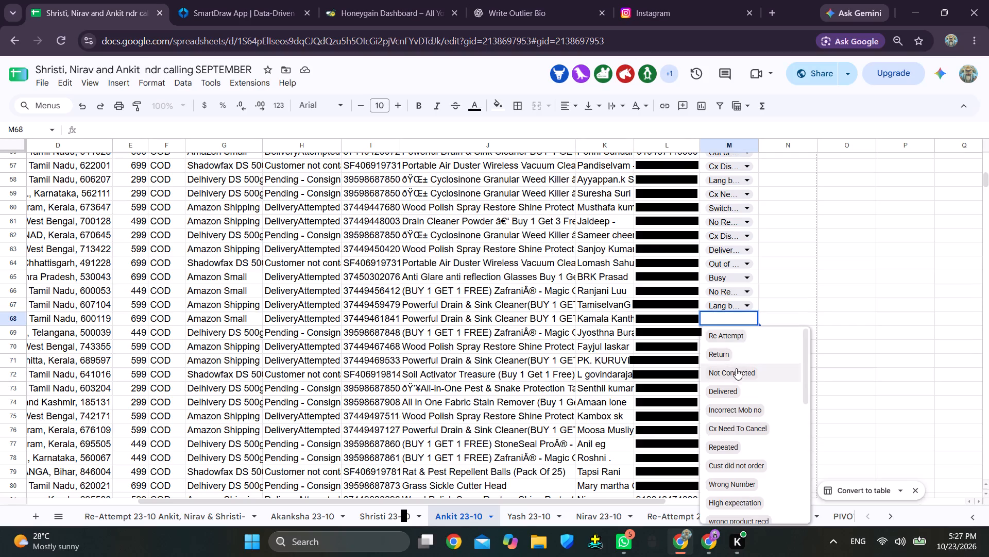
{"action": "left_click", "coordinate": [736, 371]}
{"action": "left_click", "coordinate": [672, 334]}
{"action": "scroll", "coordinate": [793, 340], "scroll_direction": "down", "scroll_amount": 1}
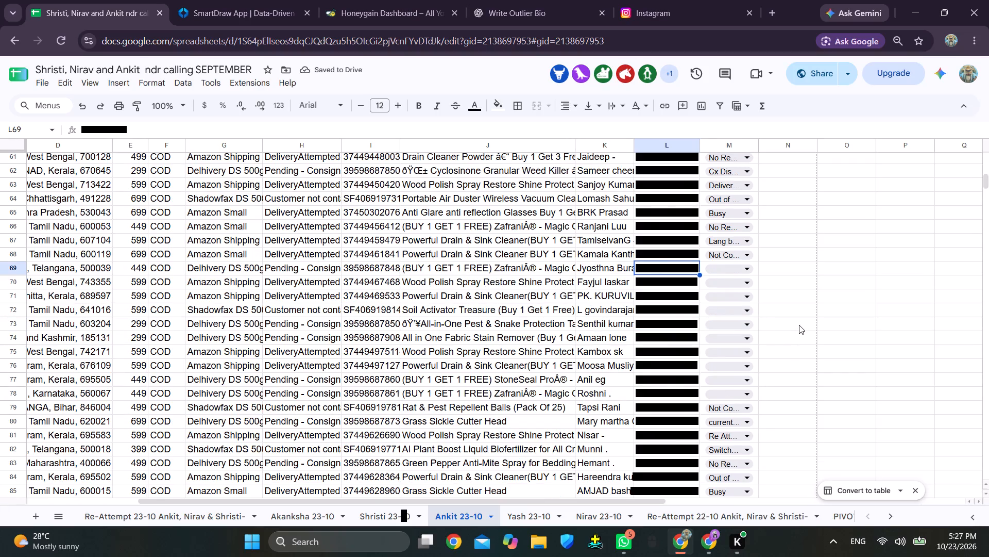
In the Chrome window showing the Ankit pivot table, set the empty remark in M168 to Switched off and select the COUNTA of Remarks header.
{"action": "left_click", "coordinate": [709, 543]}
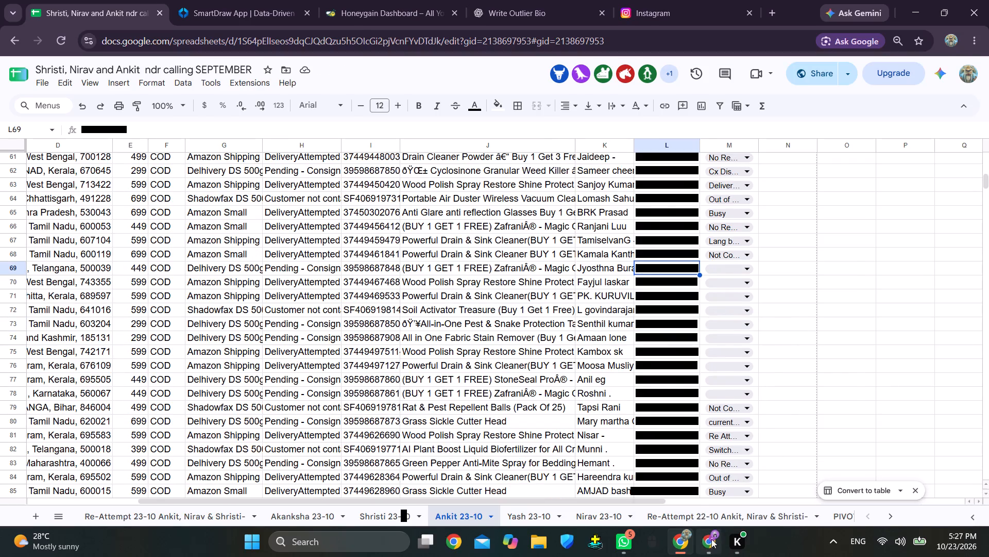
{"action": "scroll", "coordinate": [592, 334], "scroll_direction": "down", "scroll_amount": 2}
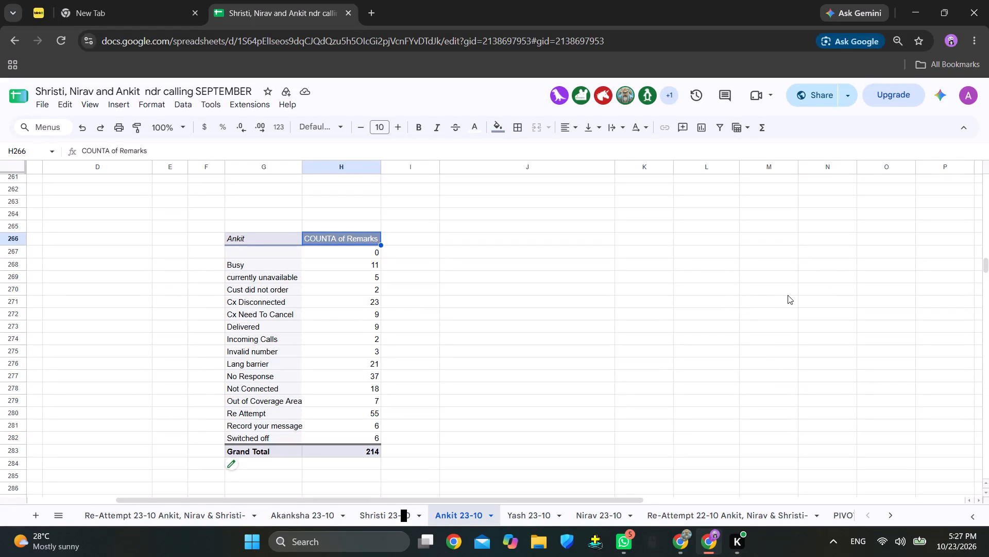
{"action": "scroll", "coordinate": [795, 293], "scroll_direction": "up", "scroll_amount": 10}
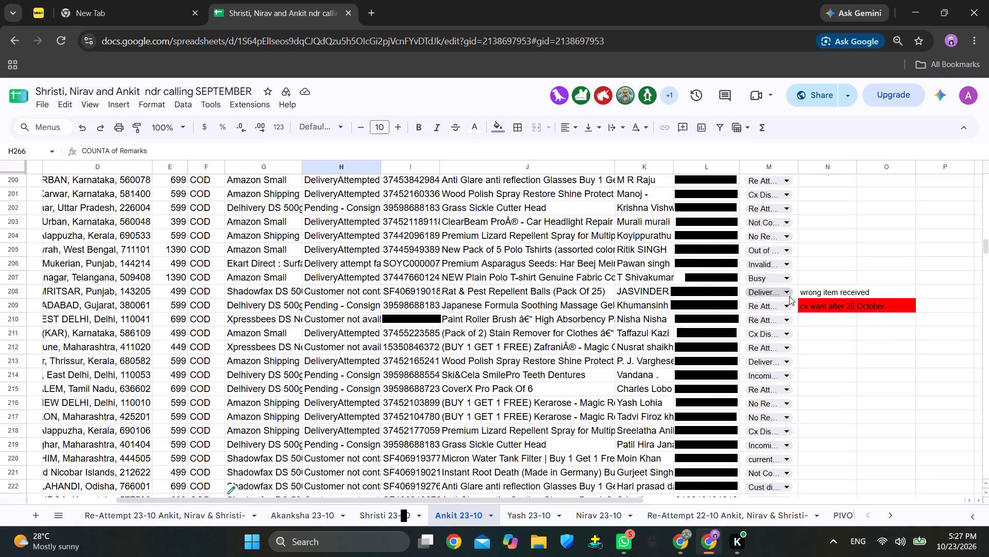
{"action": "scroll", "coordinate": [789, 296], "scroll_direction": "up", "scroll_amount": 12}
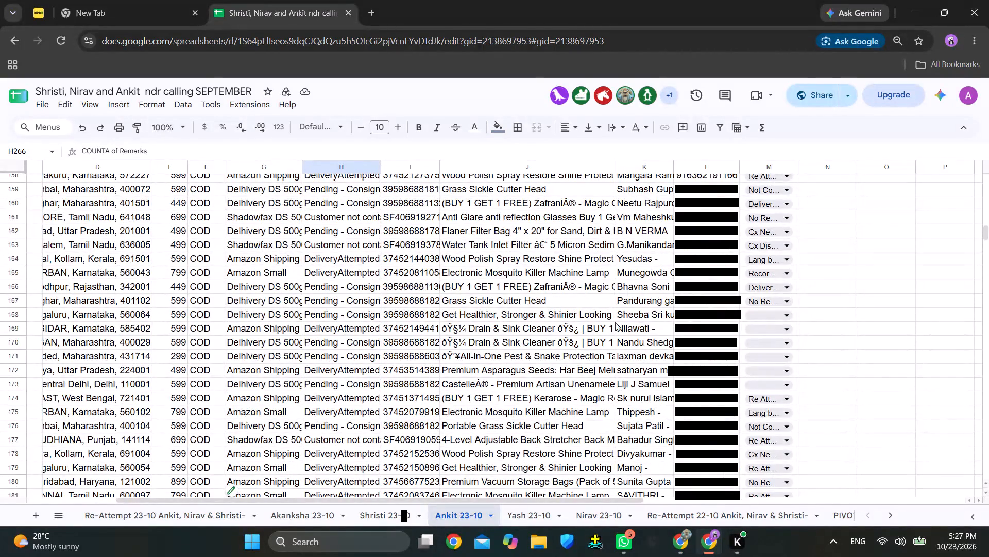
{"action": "left_click", "coordinate": [762, 315]}
{"action": "key", "text": "s"}
{"action": "left_click", "coordinate": [767, 333]}
{"action": "scroll", "coordinate": [856, 379], "scroll_direction": "down", "scroll_amount": 12}
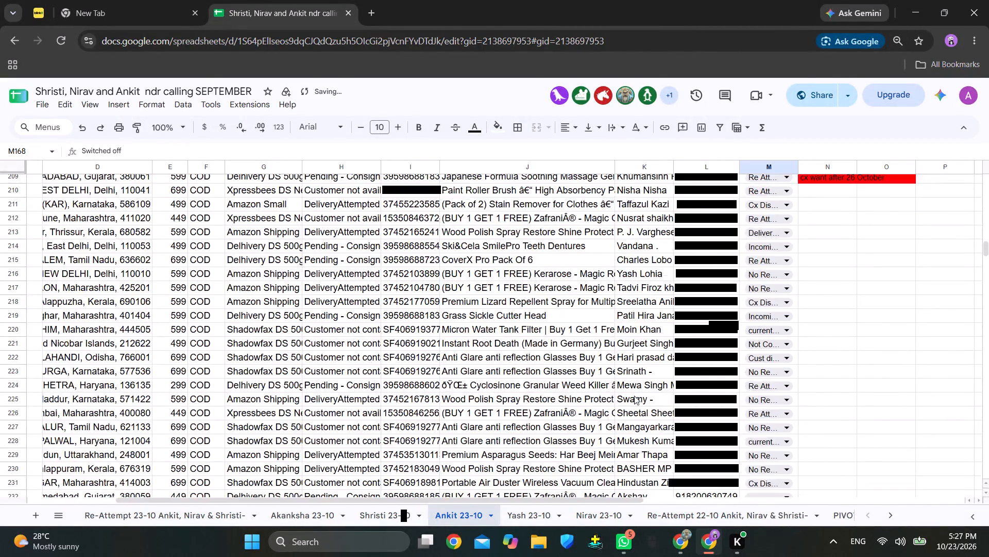
{"action": "scroll", "coordinate": [634, 396], "scroll_direction": "down", "scroll_amount": 8}
{"action": "left_click", "coordinate": [363, 371]}
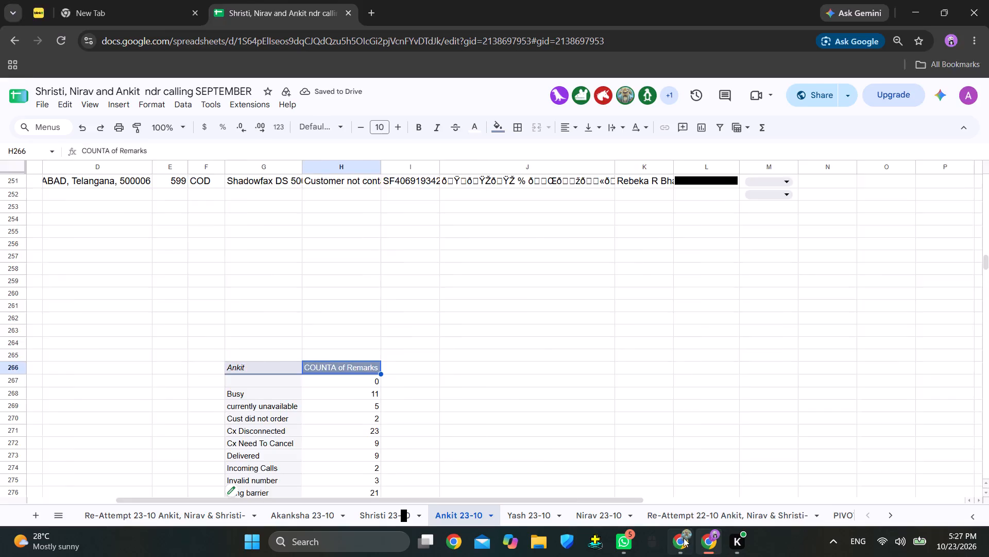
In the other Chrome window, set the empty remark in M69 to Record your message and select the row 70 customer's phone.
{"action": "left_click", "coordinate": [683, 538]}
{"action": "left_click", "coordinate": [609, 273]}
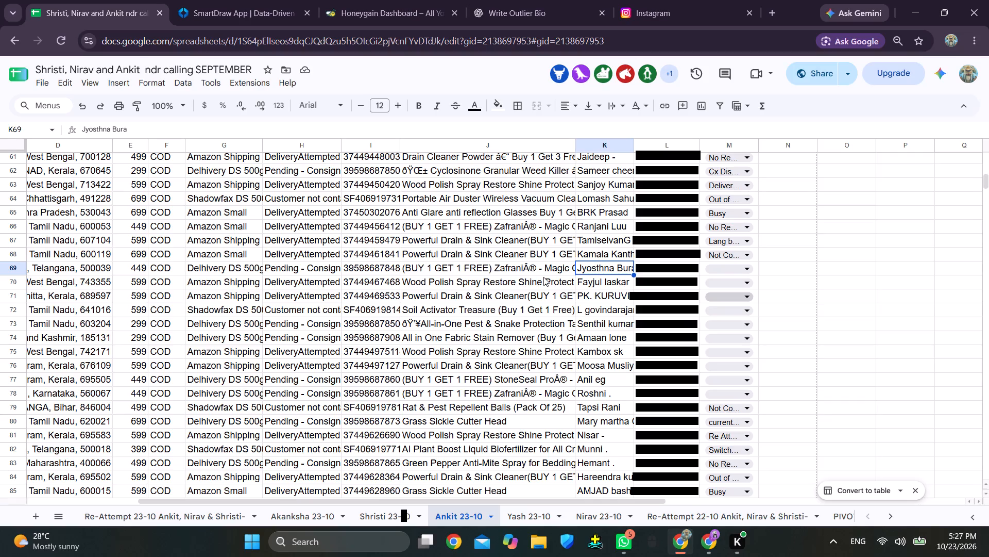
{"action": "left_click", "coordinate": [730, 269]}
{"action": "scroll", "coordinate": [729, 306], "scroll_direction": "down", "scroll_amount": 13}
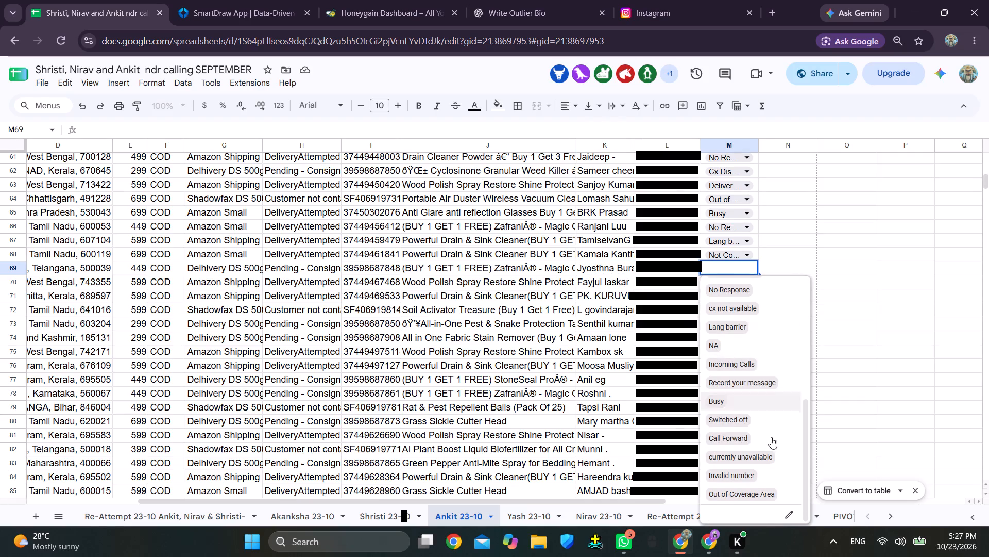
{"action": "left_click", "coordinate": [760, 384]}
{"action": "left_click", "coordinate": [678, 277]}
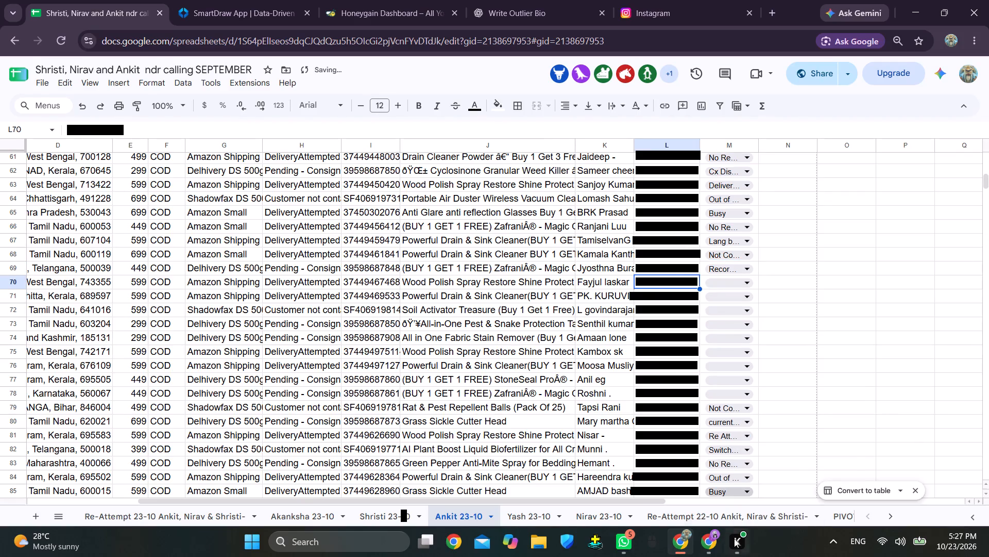
In the Chrome window showing the Ankit pivot table, set the empty remark in M169 to Out of Coverage Area and select the COUNTA of Remarks header.
{"action": "left_click", "coordinate": [705, 540]}
{"action": "scroll", "coordinate": [609, 392], "scroll_direction": "down", "scroll_amount": 2}
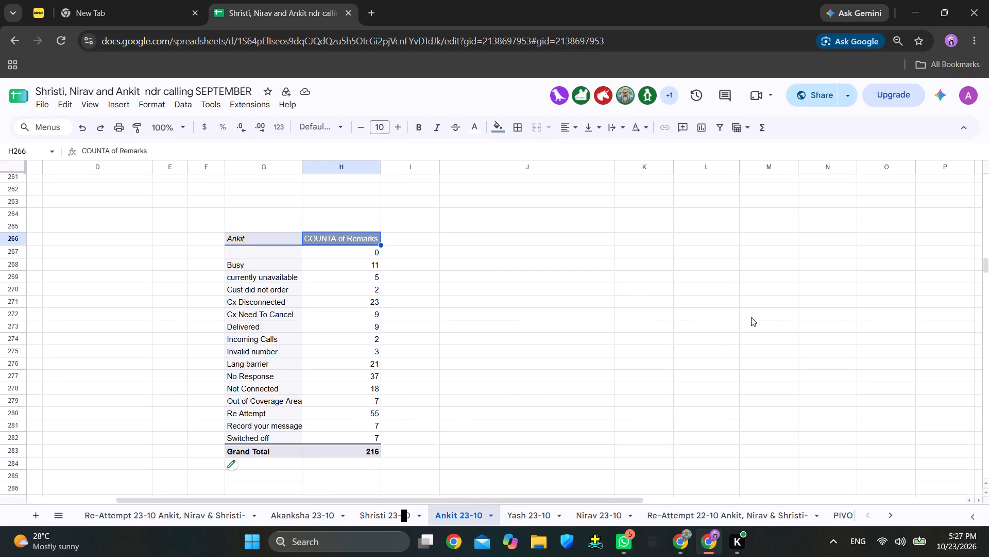
{"action": "scroll", "coordinate": [752, 317], "scroll_direction": "up", "scroll_amount": 20}
{"action": "scroll", "coordinate": [752, 317], "scroll_direction": "up", "scroll_amount": 3}
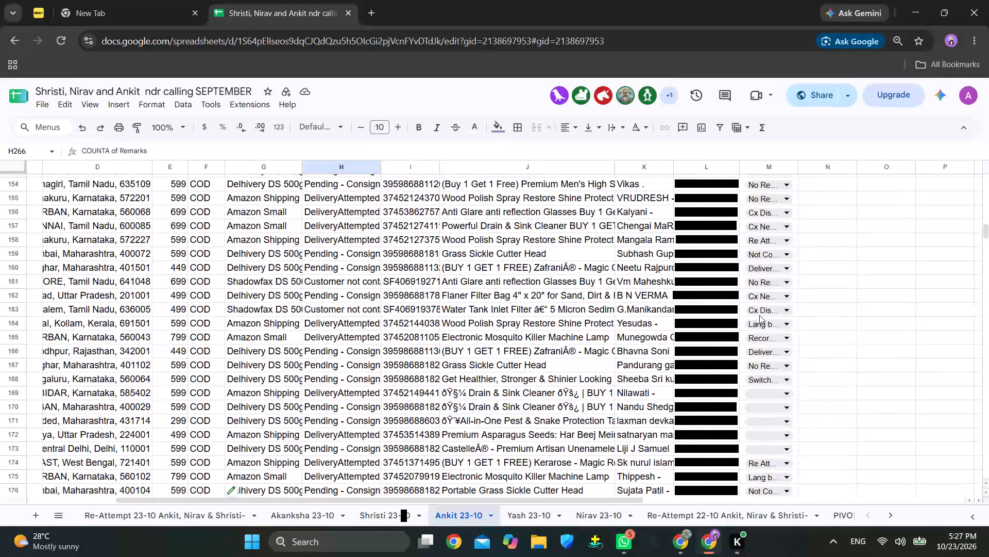
{"action": "scroll", "coordinate": [759, 315], "scroll_direction": "down", "scroll_amount": 1}
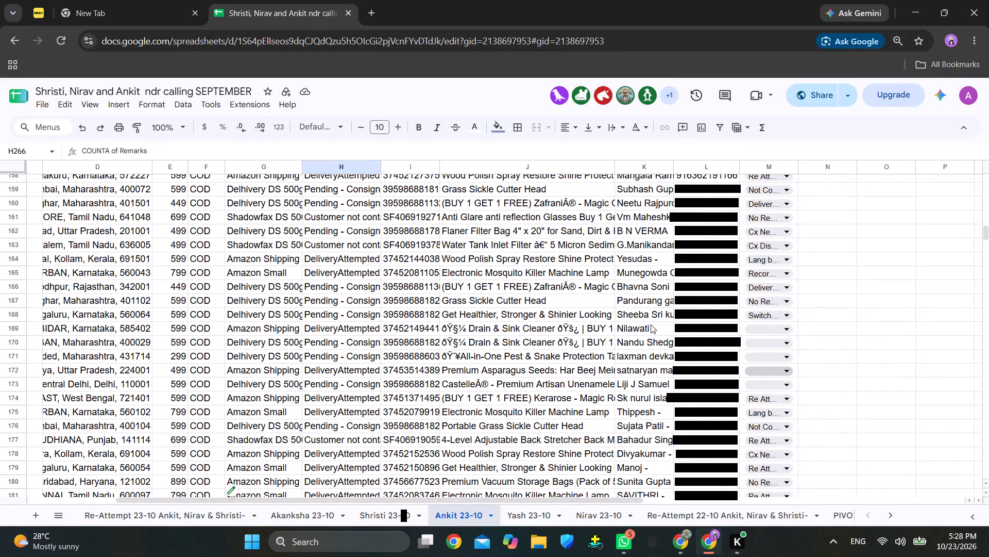
{"action": "left_click", "coordinate": [769, 331]}
{"action": "scroll", "coordinate": [800, 386], "scroll_direction": "down", "scroll_amount": 8}
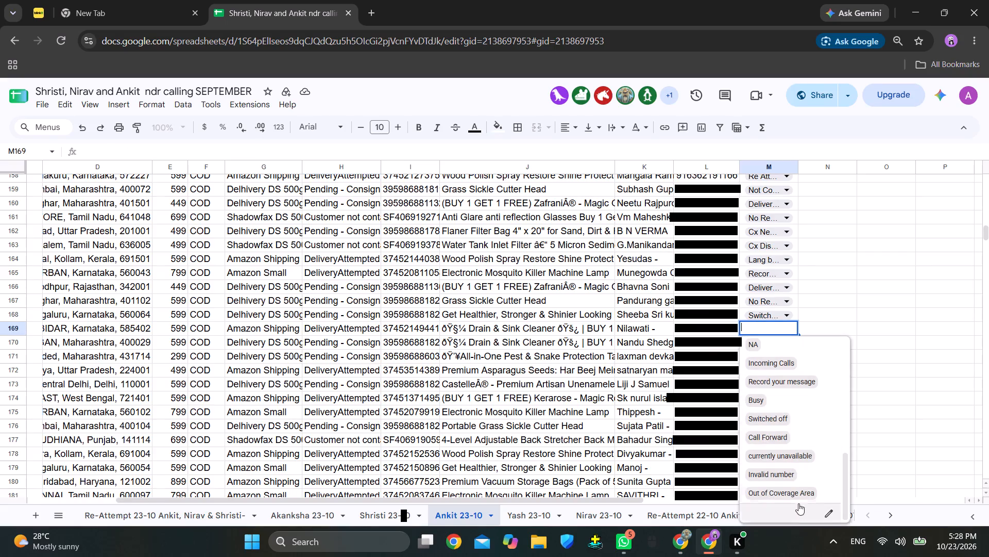
{"action": "left_click", "coordinate": [782, 490]}
{"action": "scroll", "coordinate": [839, 395], "scroll_direction": "down", "scroll_amount": 17}
{"action": "scroll", "coordinate": [414, 412], "scroll_direction": "down", "scroll_amount": 4}
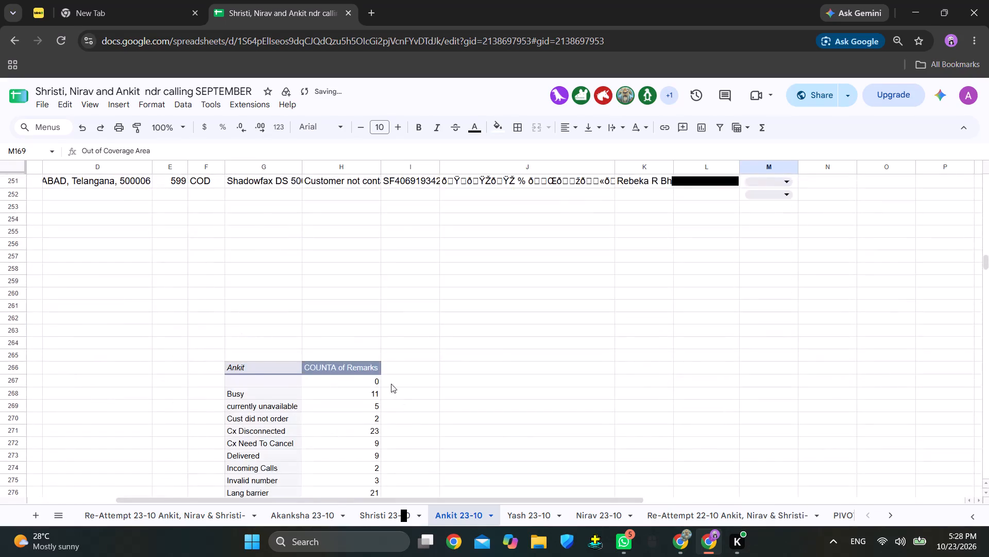
{"action": "left_click", "coordinate": [353, 300]}
Select the row 70 customer's name in the other Chrome window and review the remark counts in the Ankit pivot table.
{"action": "left_click", "coordinate": [679, 539]}
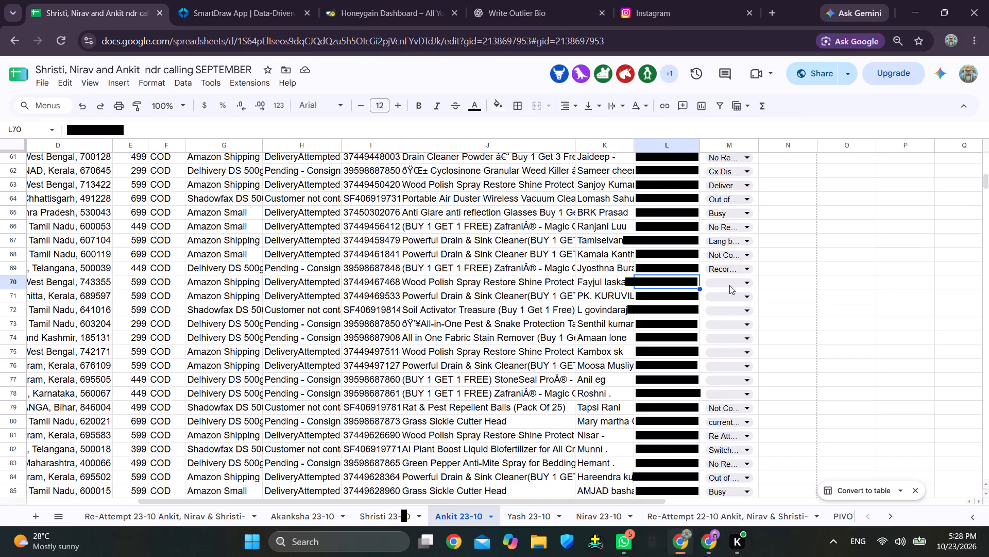
{"action": "left_click", "coordinate": [604, 285]}
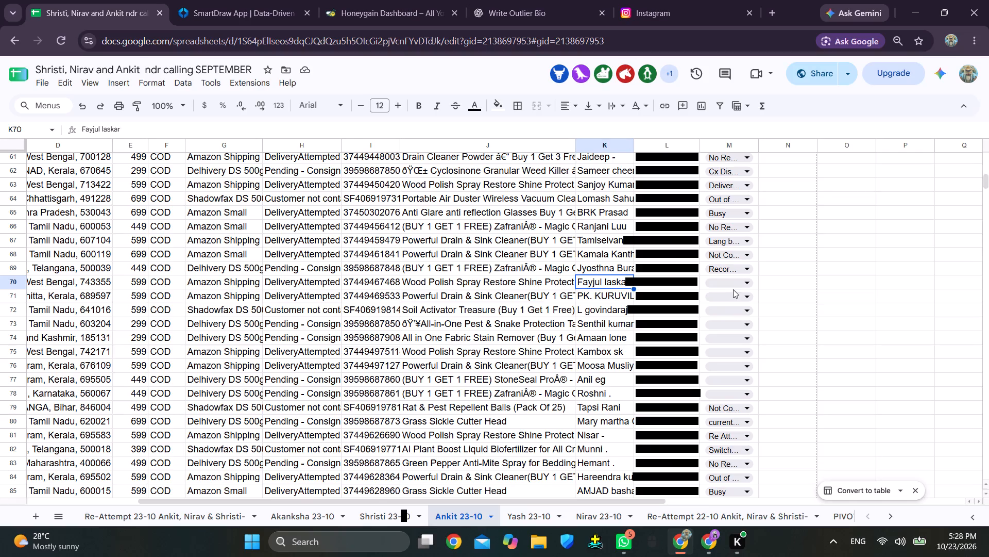
{"action": "left_click", "coordinate": [711, 542]}
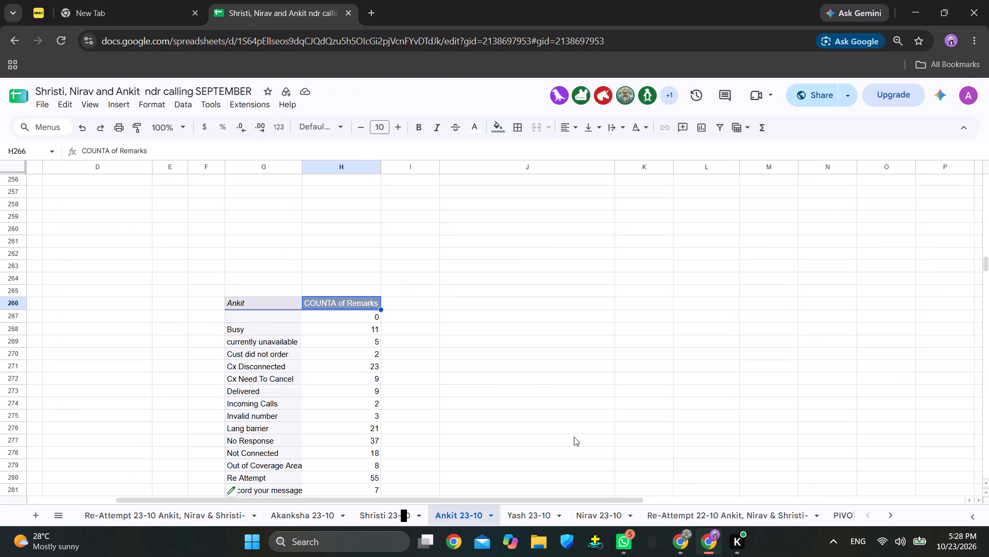
{"action": "scroll", "coordinate": [568, 433], "scroll_direction": "down", "scroll_amount": 2}
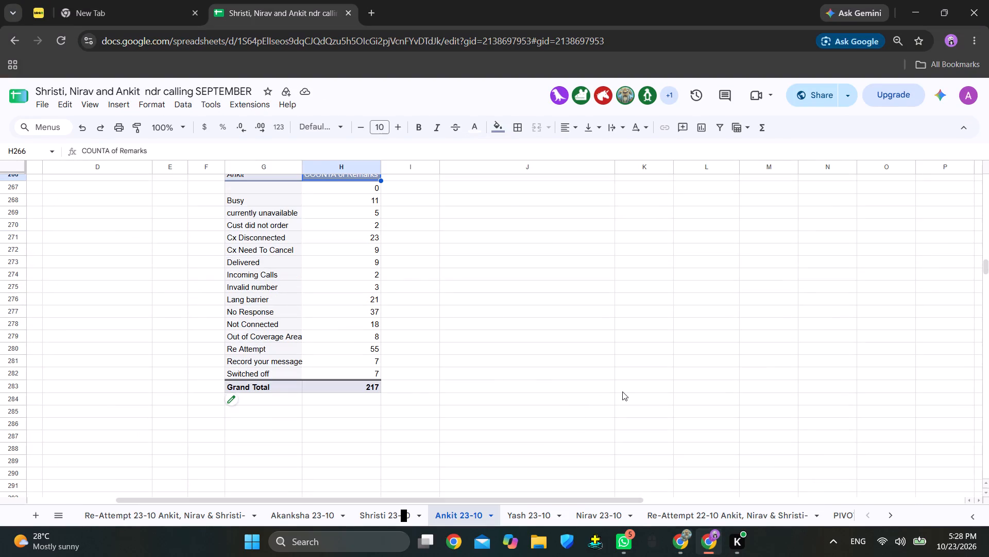
{"action": "scroll", "coordinate": [635, 387], "scroll_direction": "up", "scroll_amount": 1}
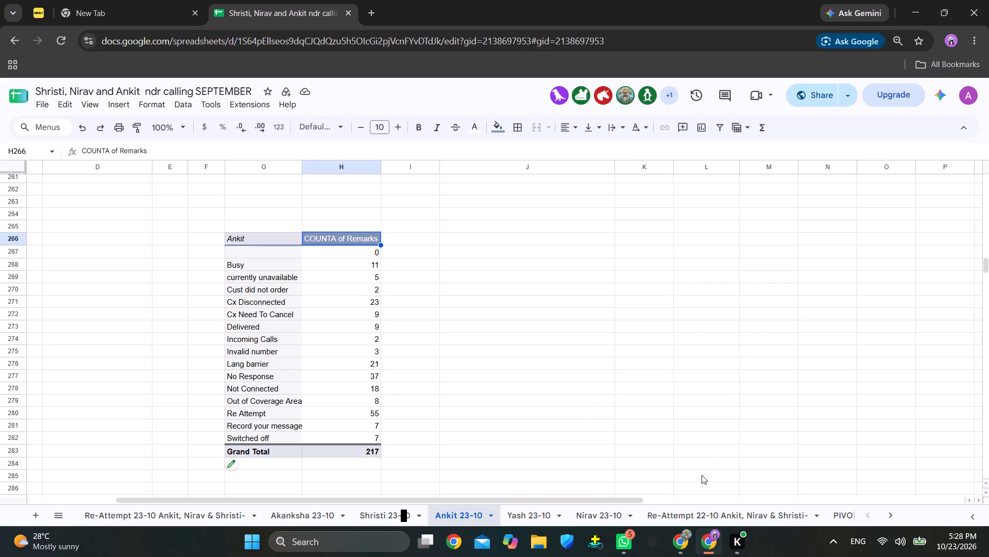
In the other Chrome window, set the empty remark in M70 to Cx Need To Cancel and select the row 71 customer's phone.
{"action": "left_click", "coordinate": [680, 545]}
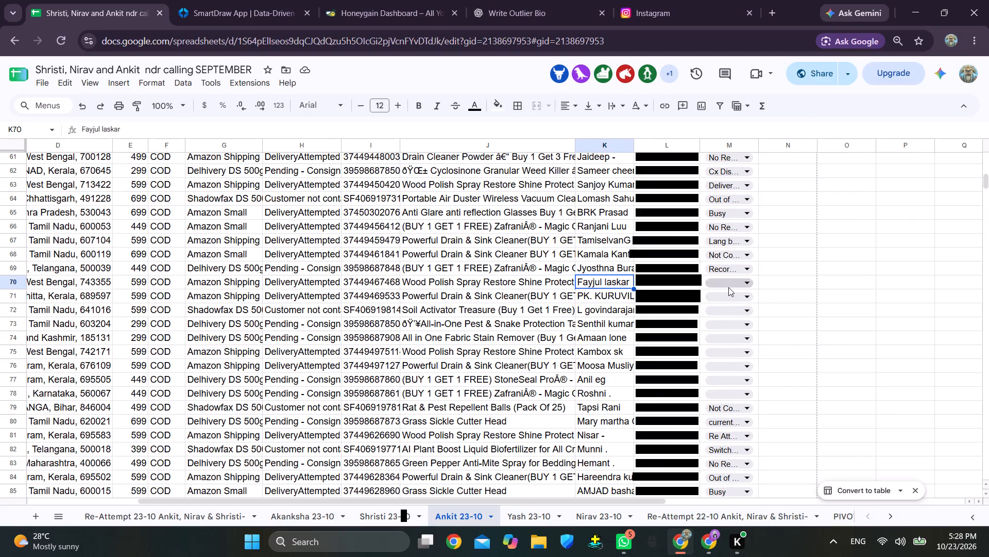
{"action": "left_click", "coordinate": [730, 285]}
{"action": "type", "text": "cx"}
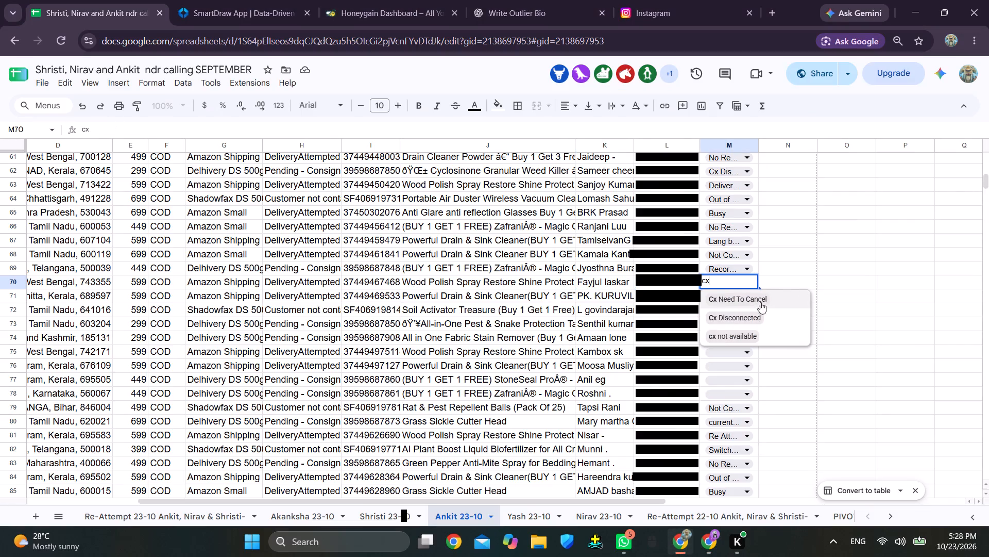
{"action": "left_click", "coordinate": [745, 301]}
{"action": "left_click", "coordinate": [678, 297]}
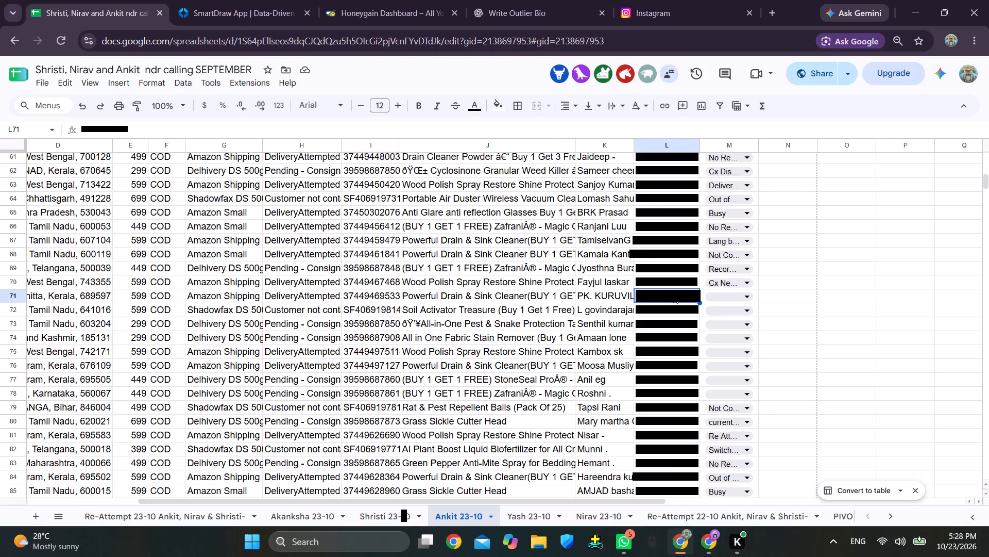
Change the remark in M69 to Cx Need To Cancel and M70 to Record your message, ending on the row 71 customer's phone.
{"action": "left_click", "coordinate": [732, 269]}
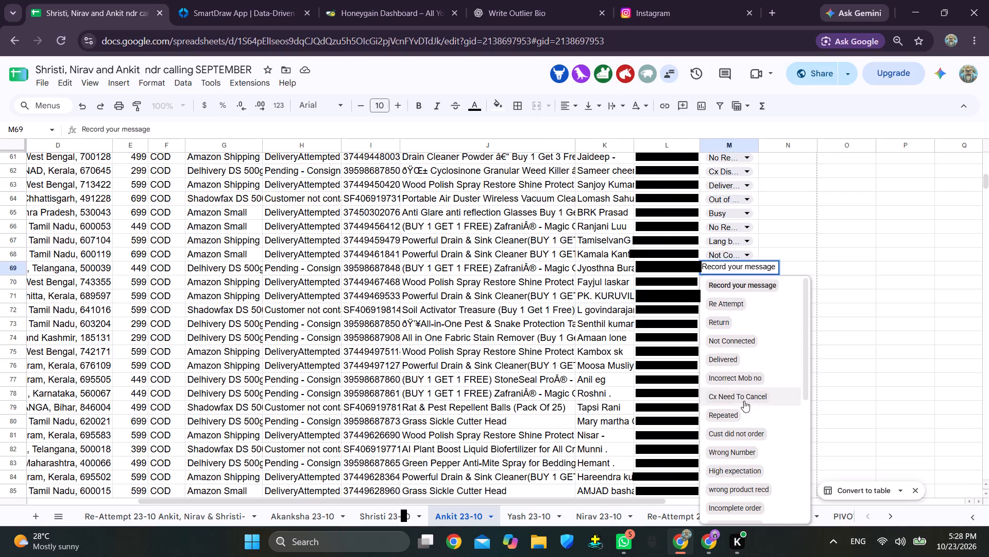
{"action": "left_click_drag", "start_coordinate": [751, 399], "coordinate": [751, 394]}
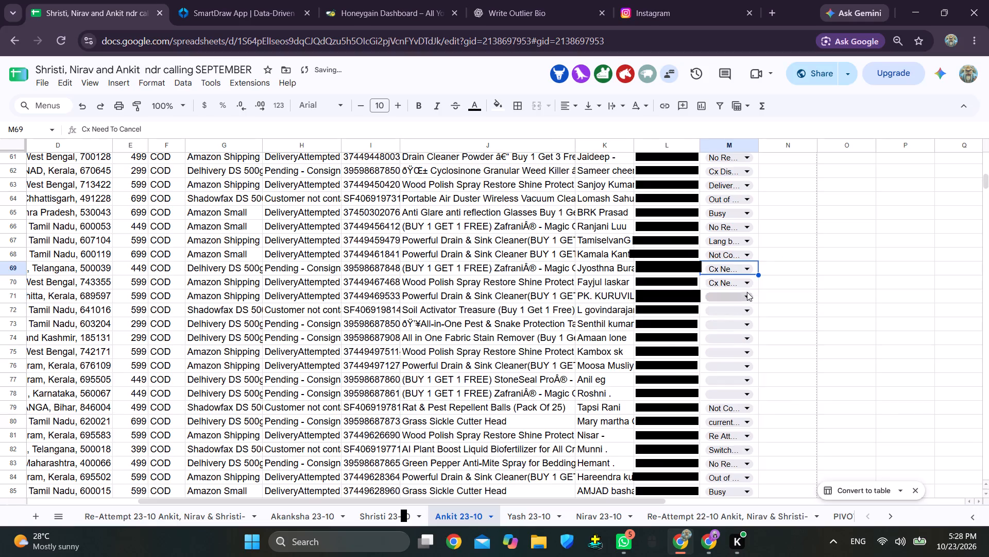
{"action": "left_click", "coordinate": [745, 283]}
{"action": "scroll", "coordinate": [747, 337], "scroll_direction": "down", "scroll_amount": 5}
{"action": "left_click", "coordinate": [751, 380]}
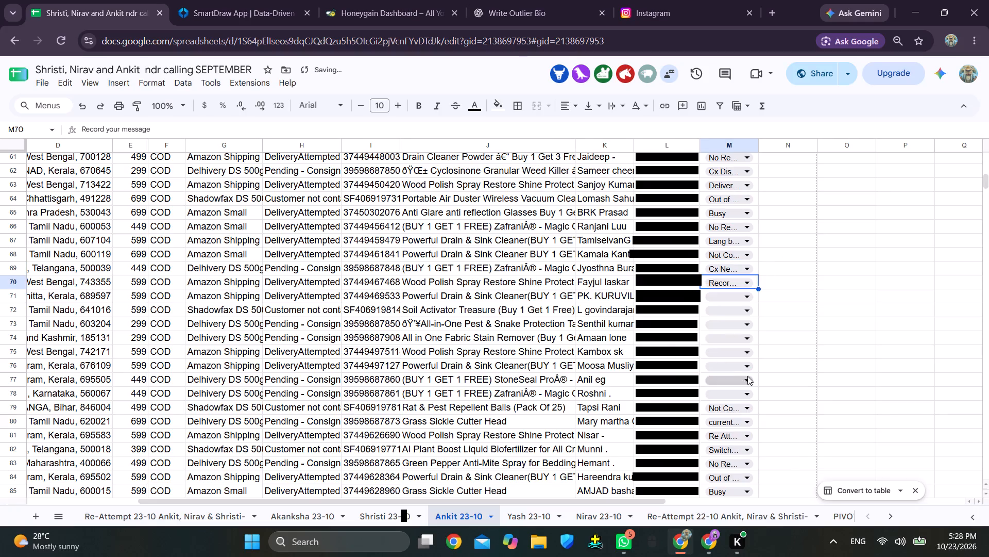
{"action": "left_click", "coordinate": [677, 296]}
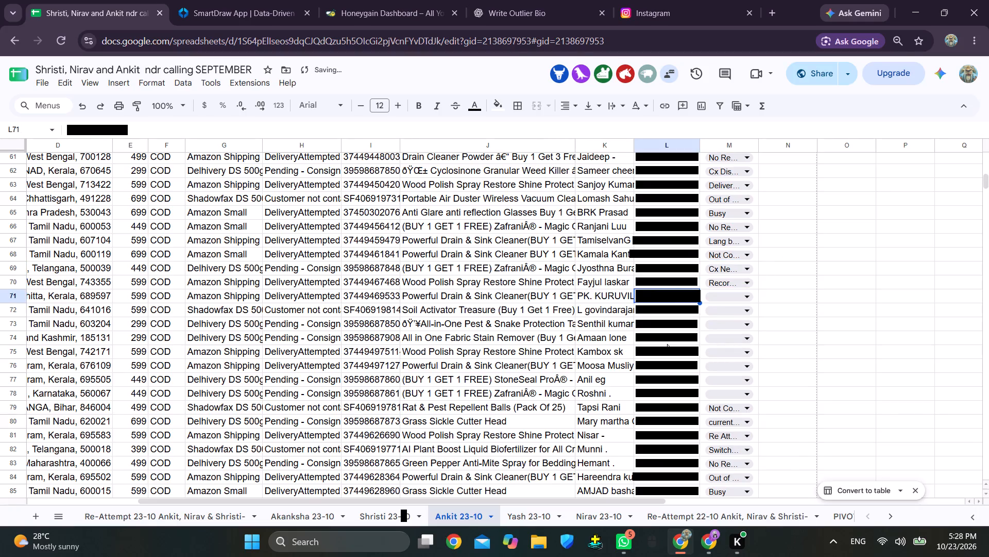
Check the Ankit pivot table, set M71 to Lang barrier in the other Chrome window, and select the row 72 customer's phone.
{"action": "left_click", "coordinate": [710, 539]}
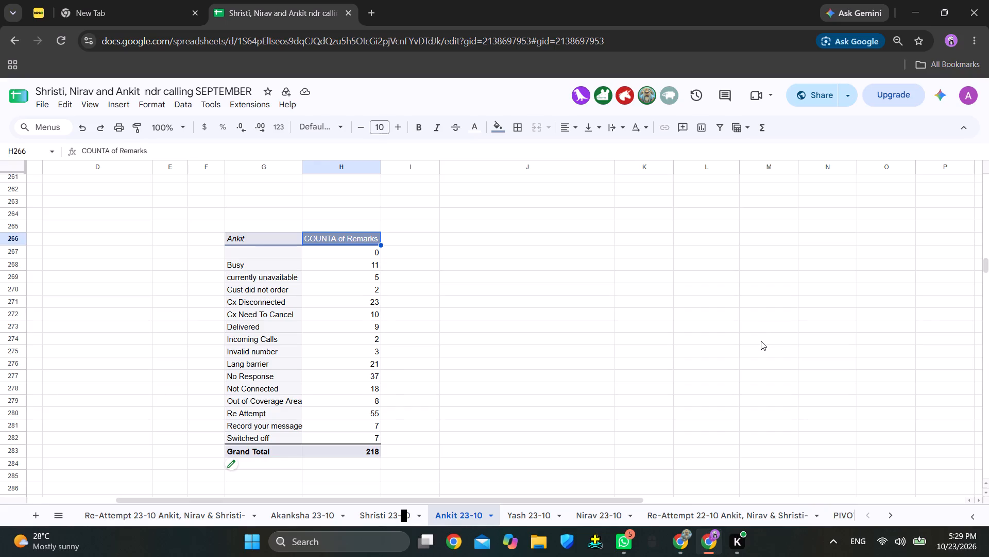
{"action": "left_click", "coordinate": [677, 543]}
{"action": "left_click", "coordinate": [684, 536]}
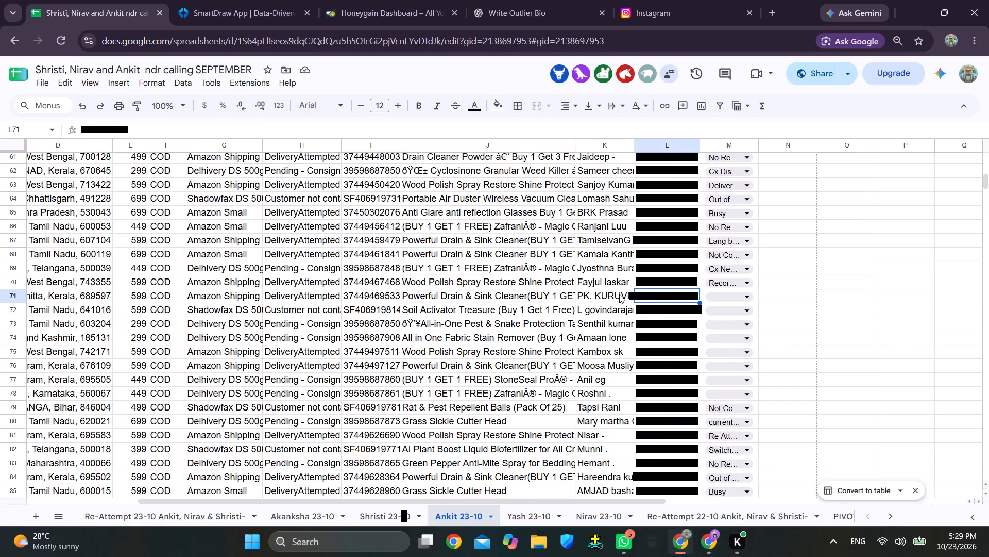
{"action": "left_click", "coordinate": [619, 294]}
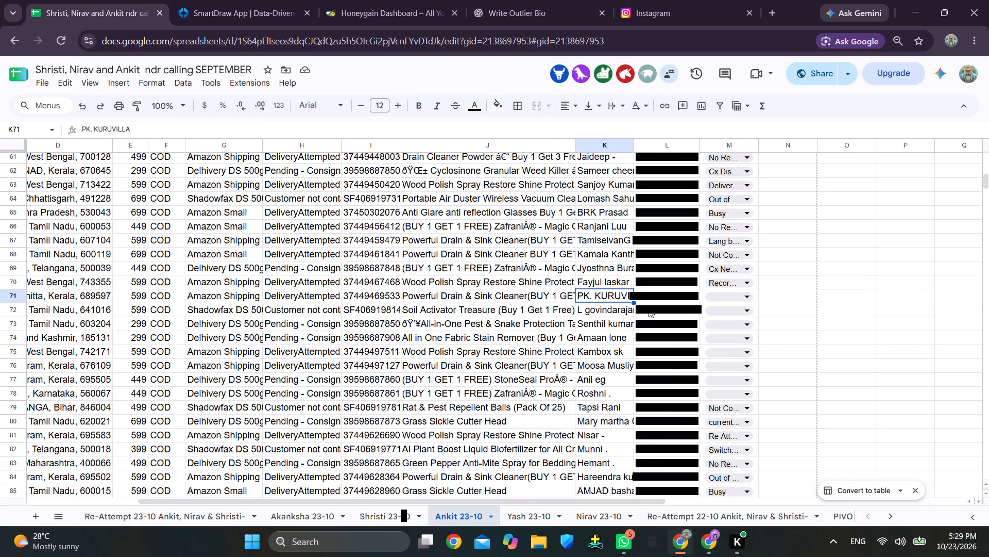
{"action": "left_click", "coordinate": [735, 296]}
{"action": "key", "text": "l"}
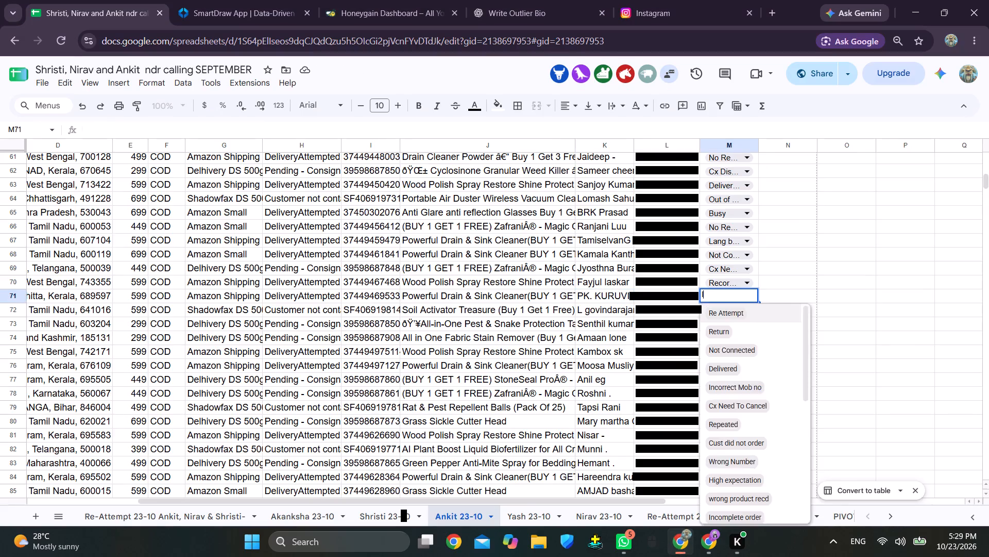
{"action": "left_click", "coordinate": [735, 313]}
{"action": "left_click", "coordinate": [673, 308]}
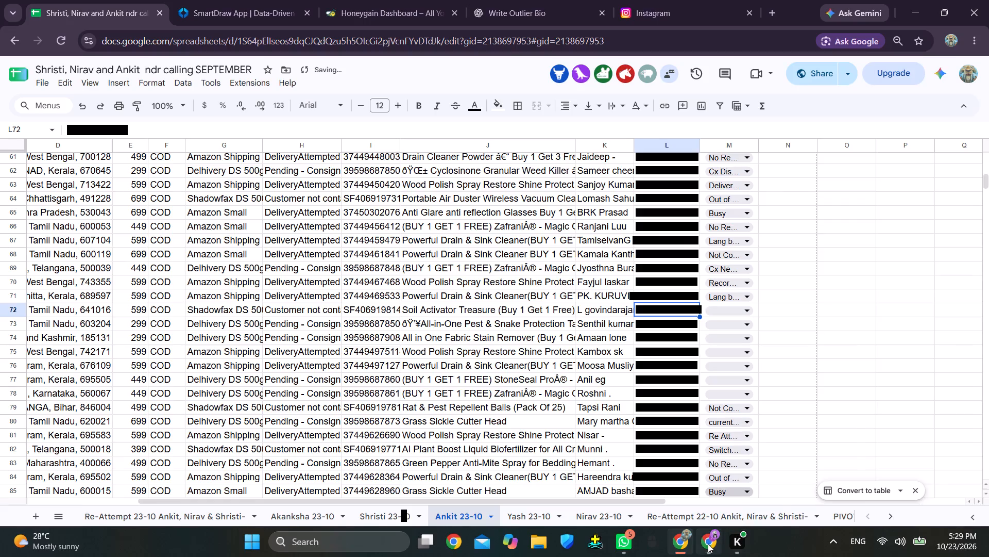
In the Chrome window showing the Ankit pivot table, set the empty remark in M170 to No Response and select the COUNTA of Remarks header.
{"action": "left_click", "coordinate": [708, 544]}
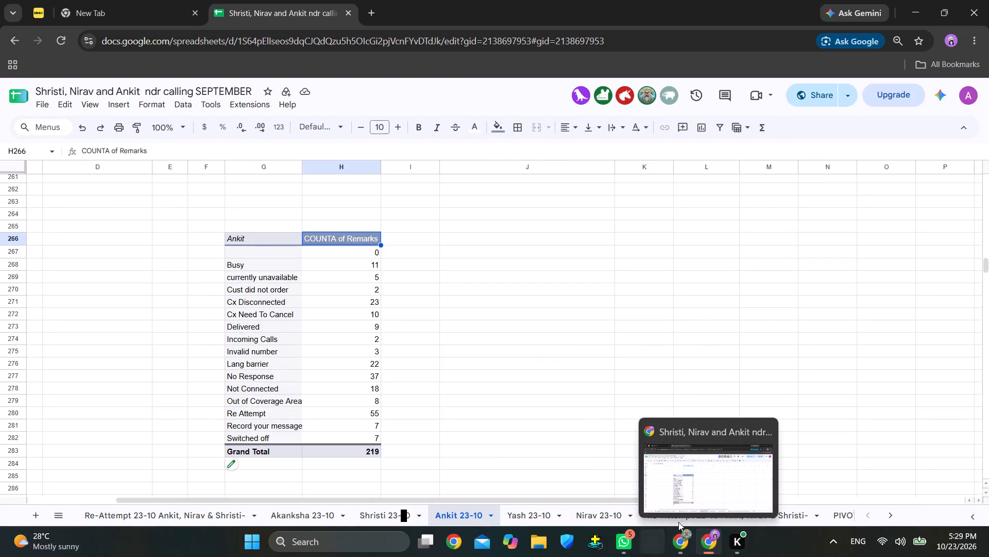
{"action": "scroll", "coordinate": [782, 284], "scroll_direction": "up", "scroll_amount": 15}
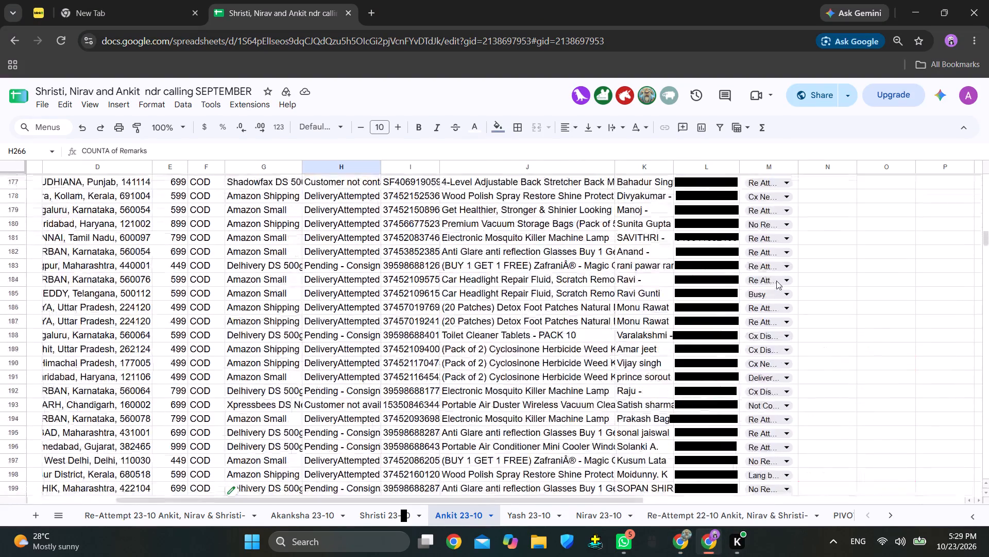
{"action": "scroll", "coordinate": [776, 281], "scroll_direction": "up", "scroll_amount": 7}
{"action": "scroll", "coordinate": [777, 288], "scroll_direction": "down", "scroll_amount": 1}
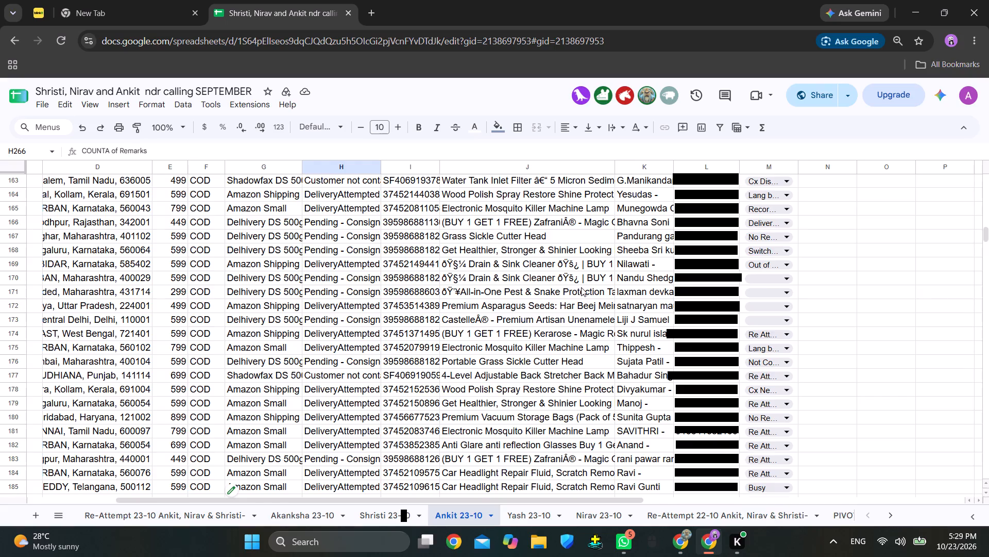
{"action": "left_click", "coordinate": [768, 276]}
{"action": "scroll", "coordinate": [781, 363], "scroll_direction": "down", "scroll_amount": 4}
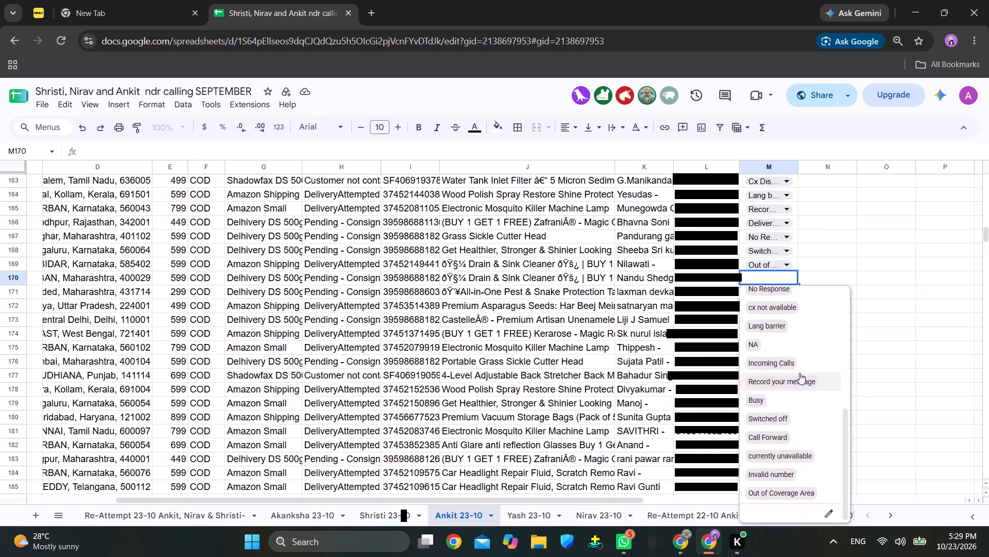
{"action": "left_click", "coordinate": [777, 290]}
{"action": "scroll", "coordinate": [796, 315], "scroll_direction": "down", "scroll_amount": 7}
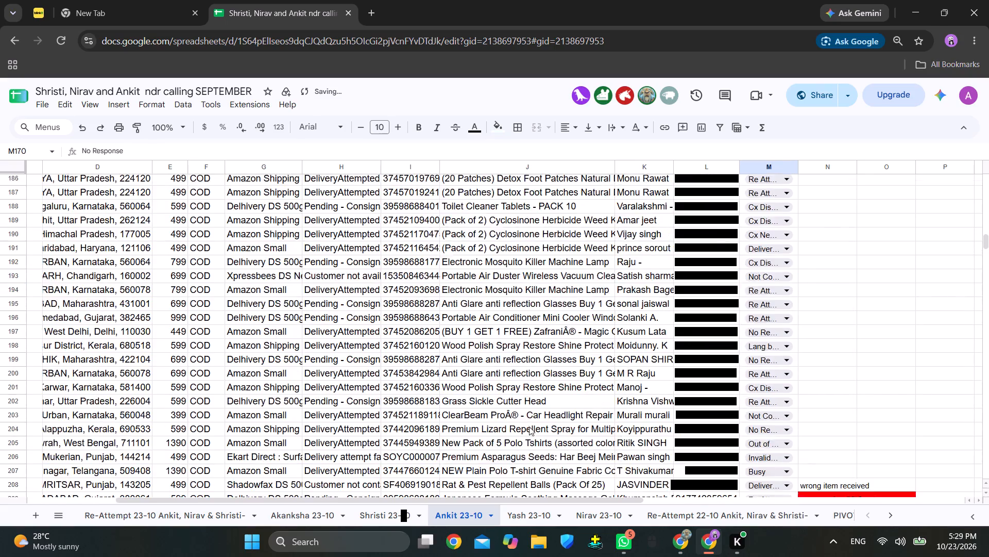
{"action": "scroll", "coordinate": [529, 427], "scroll_direction": "down", "scroll_amount": 8}
{"action": "scroll", "coordinate": [418, 382], "scroll_direction": "down", "scroll_amount": 4}
{"action": "left_click", "coordinate": [371, 371]}
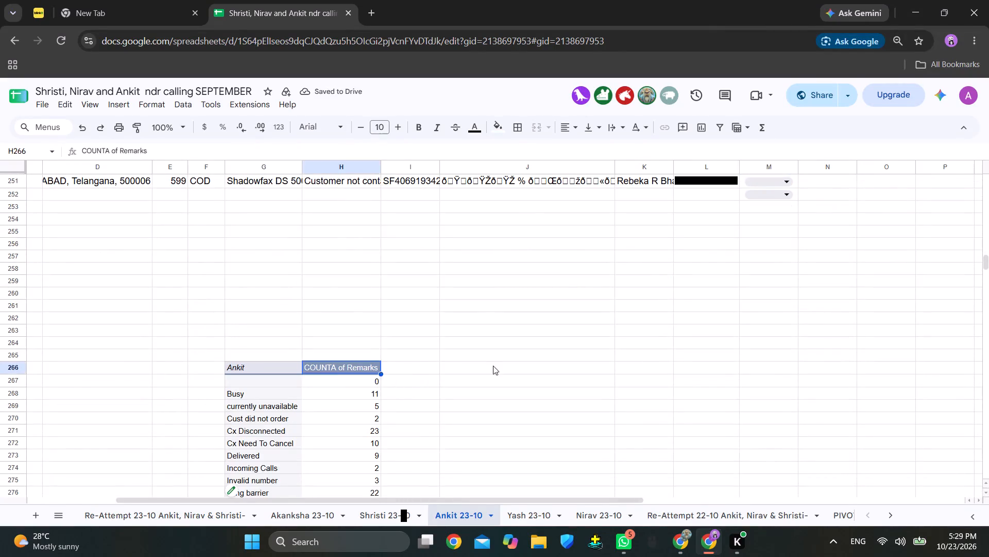
{"action": "scroll", "coordinate": [509, 365], "scroll_direction": "down", "scroll_amount": 4}
{"action": "scroll", "coordinate": [732, 477], "scroll_direction": "up", "scroll_amount": 1}
In the other Chrome window, set the empty remark in M72 to Cx Disconnected and select the row 73 customer's phone.
{"action": "left_click", "coordinate": [683, 540]}
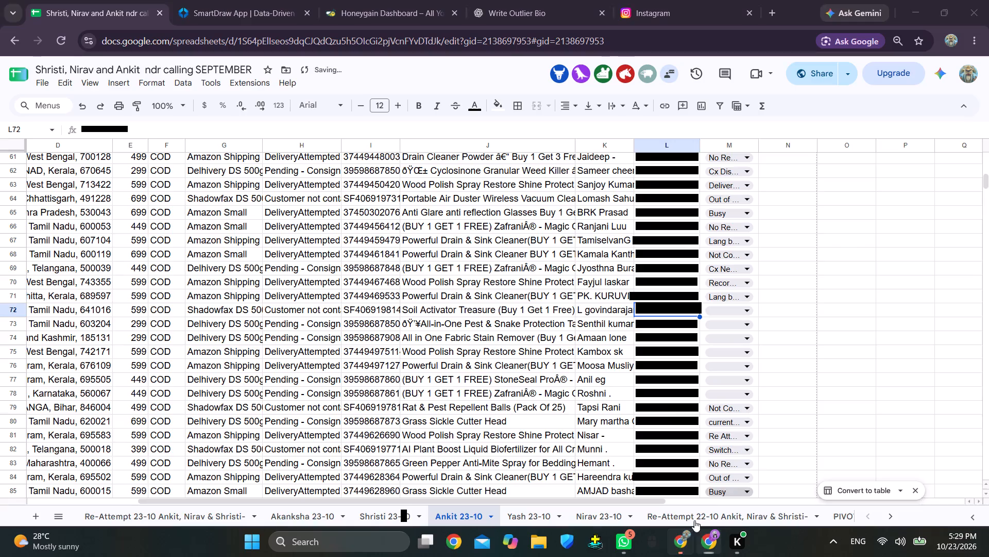
{"action": "left_click", "coordinate": [618, 310]}
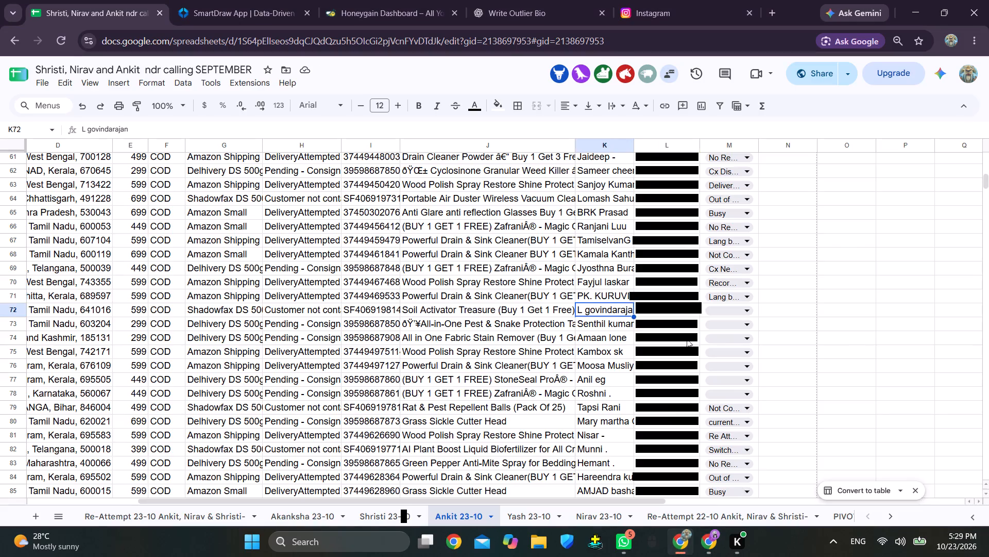
{"action": "left_click", "coordinate": [739, 310]}
{"action": "scroll", "coordinate": [743, 370], "scroll_direction": "down", "scroll_amount": 2}
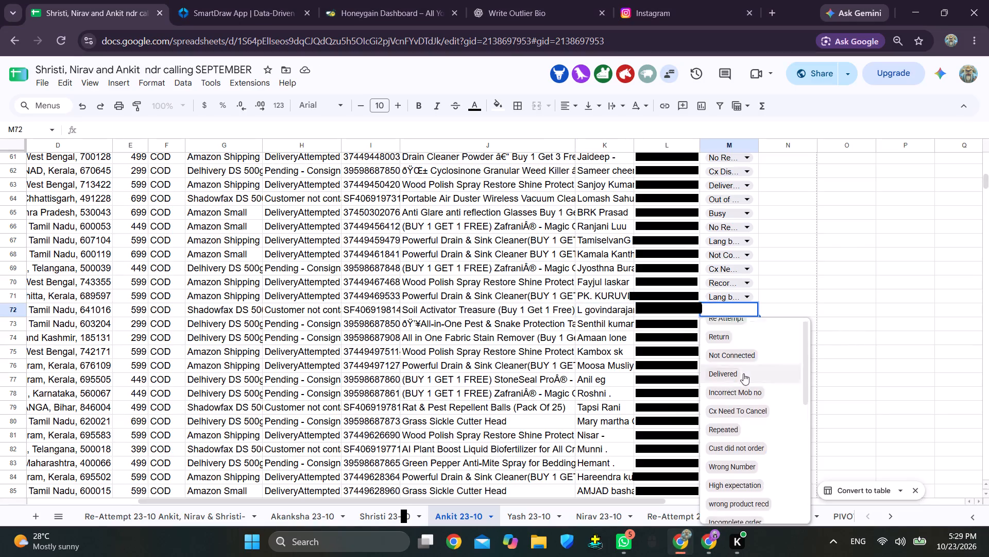
{"action": "scroll", "coordinate": [743, 373], "scroll_direction": "down", "scroll_amount": 2}
{"action": "scroll", "coordinate": [752, 365], "scroll_direction": "up", "scroll_amount": 1}
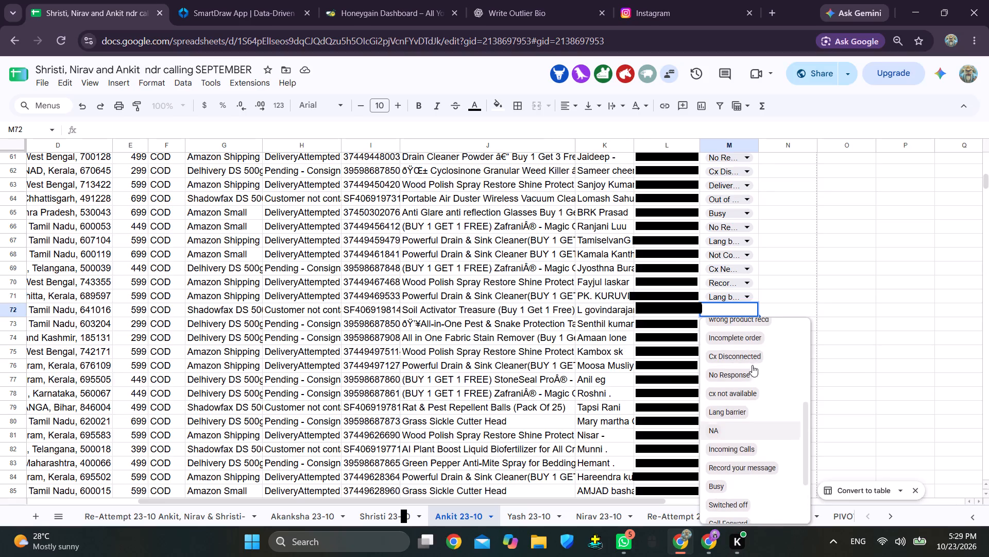
{"action": "left_click", "coordinate": [747, 362]}
{"action": "left_click", "coordinate": [672, 323]}
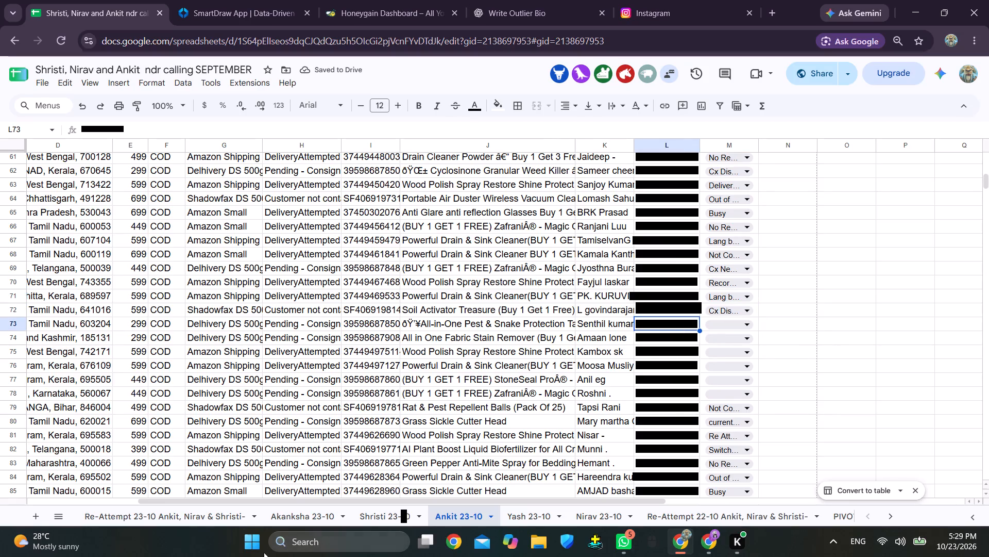
Review the remark progress on the Shristi, Re-Attempt, Akanksha and Yash 23-10 sheets.
{"action": "left_click", "coordinate": [370, 519]}
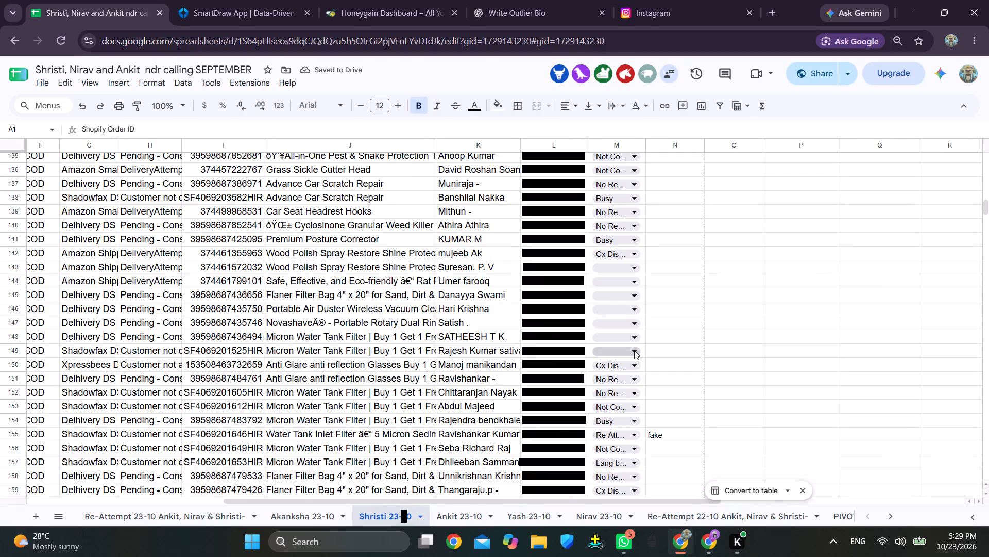
{"action": "scroll", "coordinate": [693, 360], "scroll_direction": "down", "scroll_amount": 11}
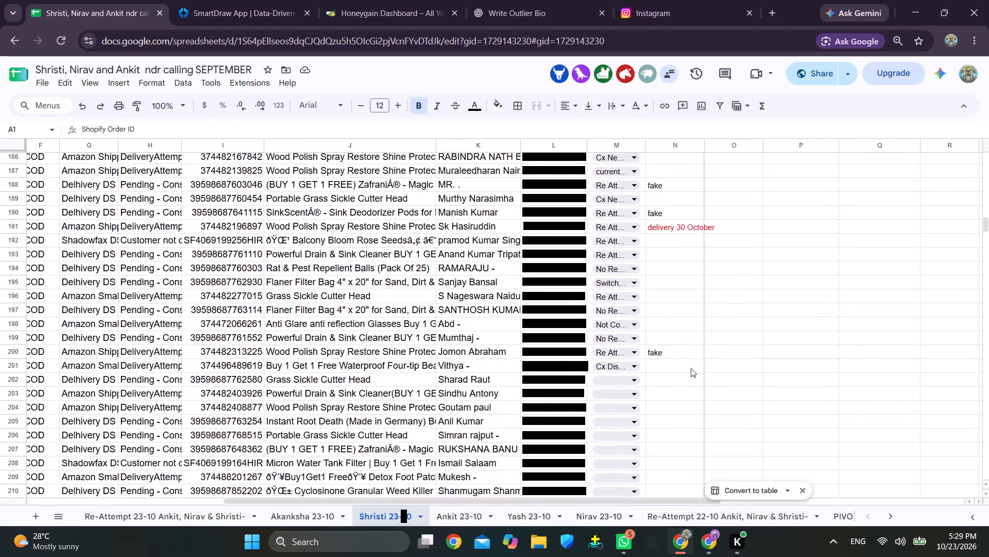
{"action": "scroll", "coordinate": [699, 363], "scroll_direction": "up", "scroll_amount": 10}
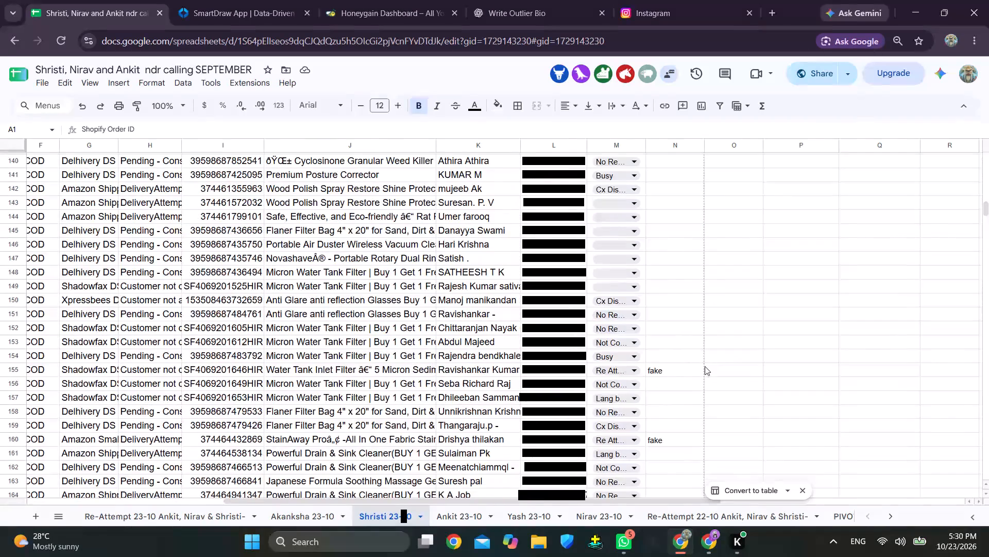
{"action": "left_click", "coordinate": [207, 521]}
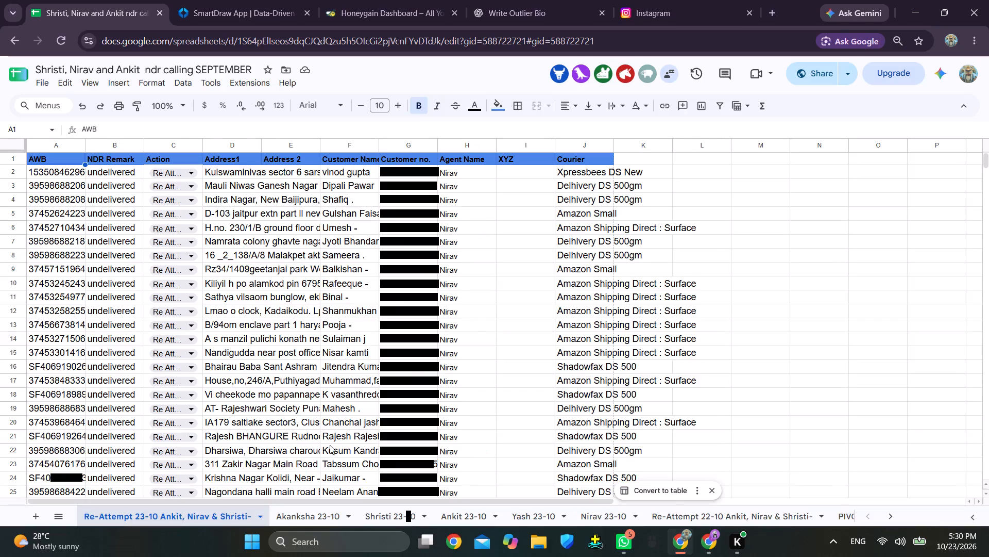
{"action": "scroll", "coordinate": [444, 397], "scroll_direction": "down", "scroll_amount": 5}
{"action": "left_click", "coordinate": [309, 516]}
{"action": "scroll", "coordinate": [675, 388], "scroll_direction": "down", "scroll_amount": 1}
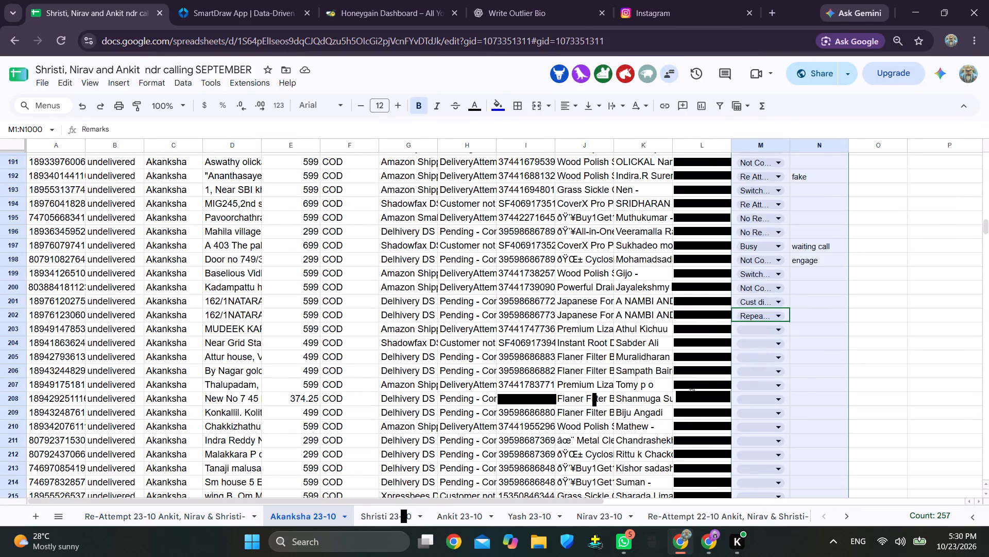
{"action": "left_click", "coordinate": [525, 518]}
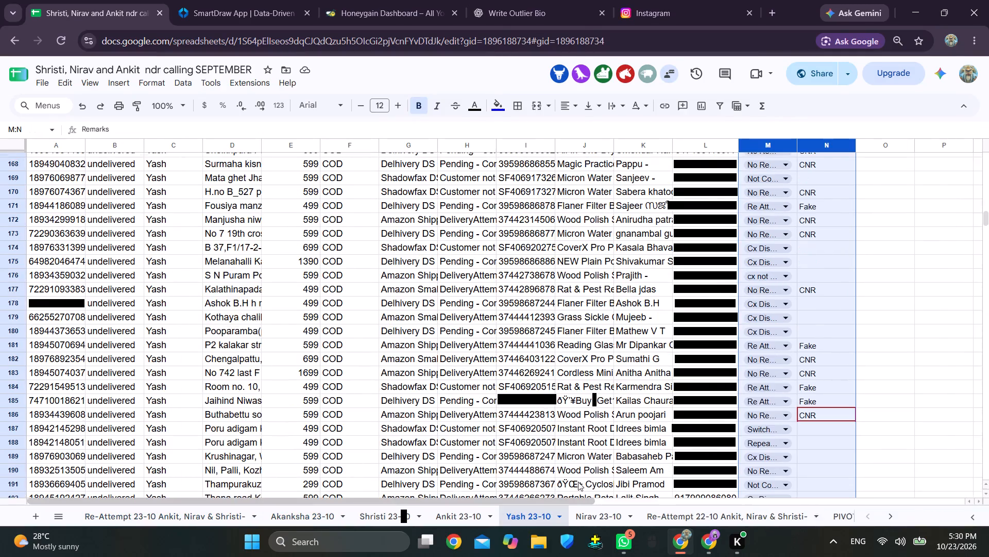
{"action": "scroll", "coordinate": [777, 387], "scroll_direction": "down", "scroll_amount": 3}
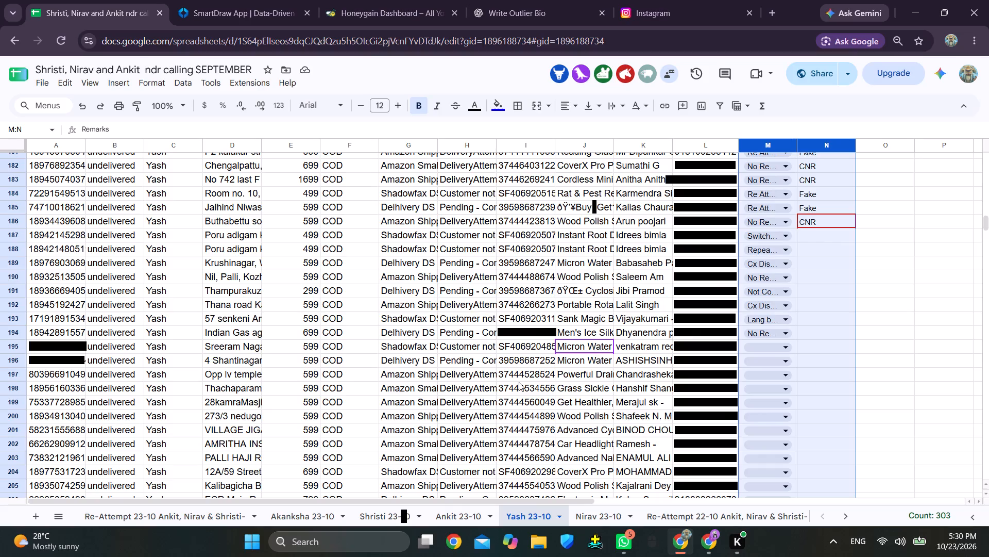
Return to the Ankit 23-10 sheet, set the empty remark in M73 to Busy and select the row 74 customer's phone.
{"action": "left_click", "coordinate": [473, 518]}
{"action": "left_click", "coordinate": [625, 323]}
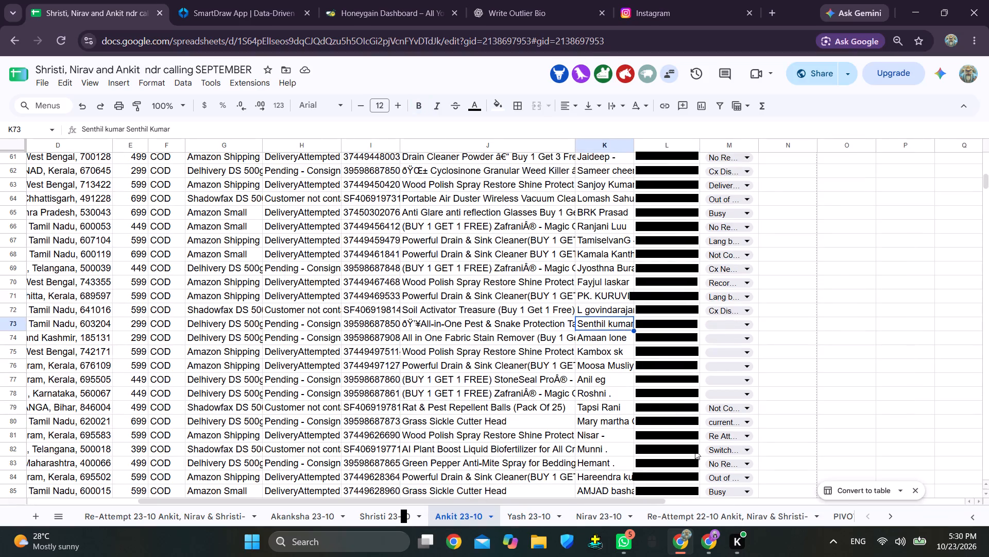
{"action": "left_click", "coordinate": [705, 546]}
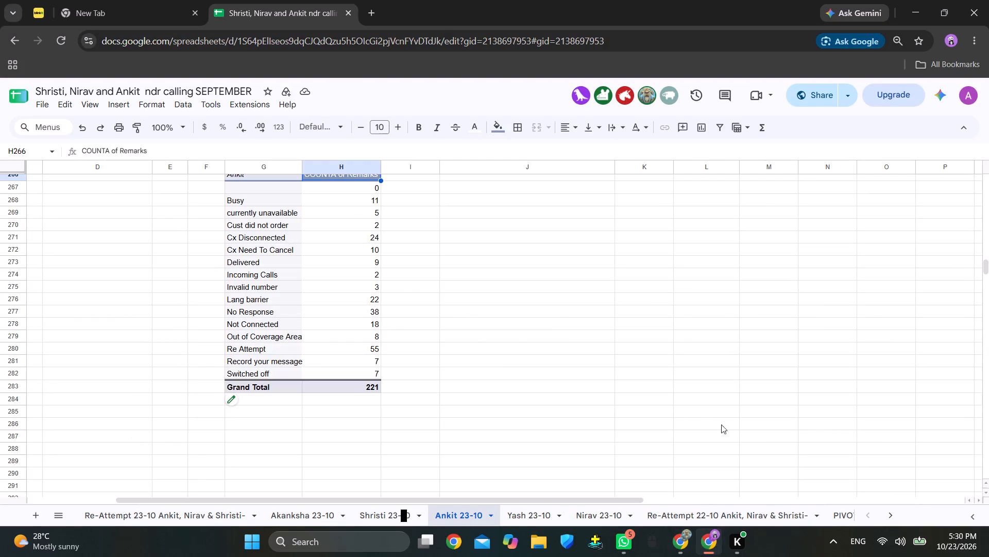
{"action": "left_click", "coordinate": [685, 542]}
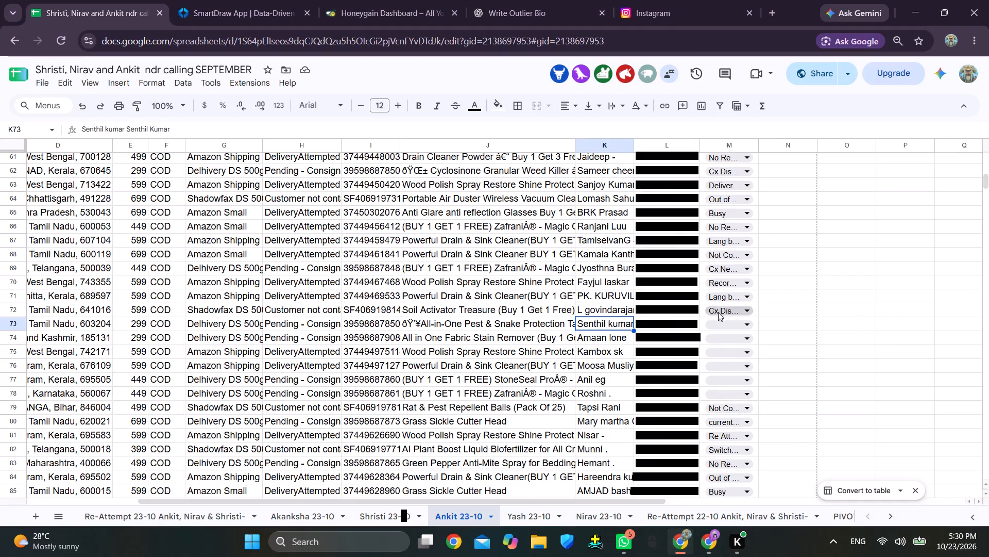
{"action": "left_click", "coordinate": [726, 324]}
{"action": "key", "text": "b"}
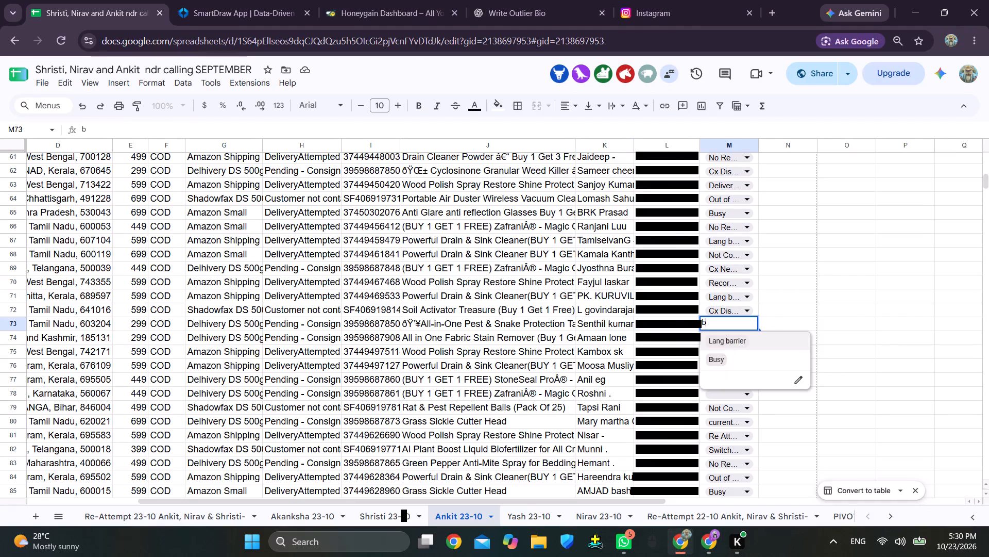
{"action": "left_click", "coordinate": [721, 361]}
{"action": "left_click", "coordinate": [682, 338]}
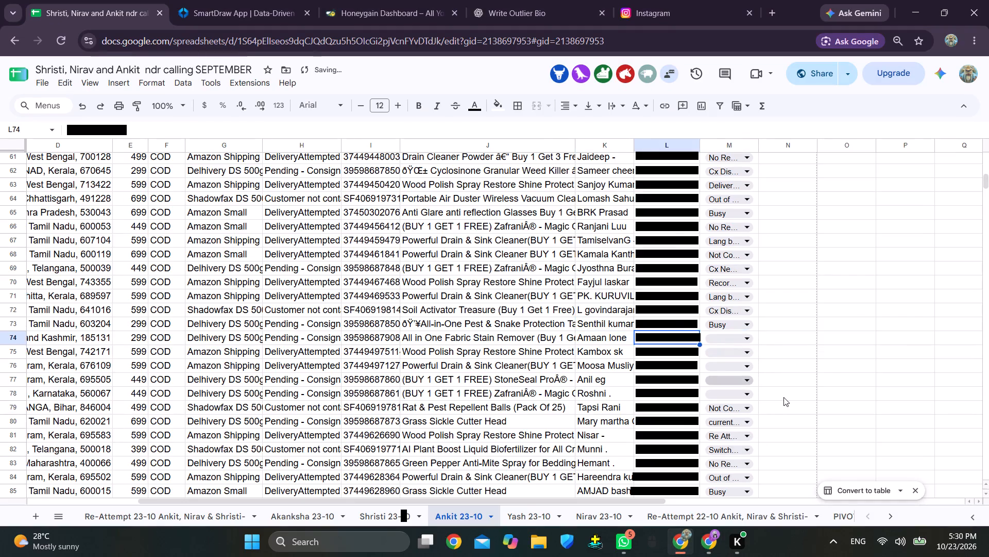
Check the Ankit pivot table, and in the other Chrome window set the empty remark in M74 to Switched off.
{"action": "left_click", "coordinate": [706, 542]}
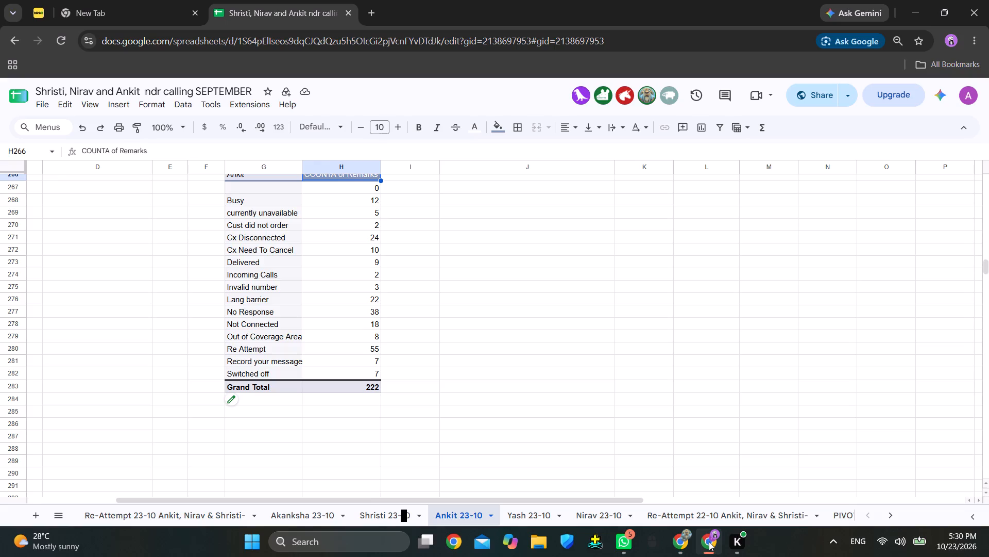
{"action": "left_click", "coordinate": [679, 547]}
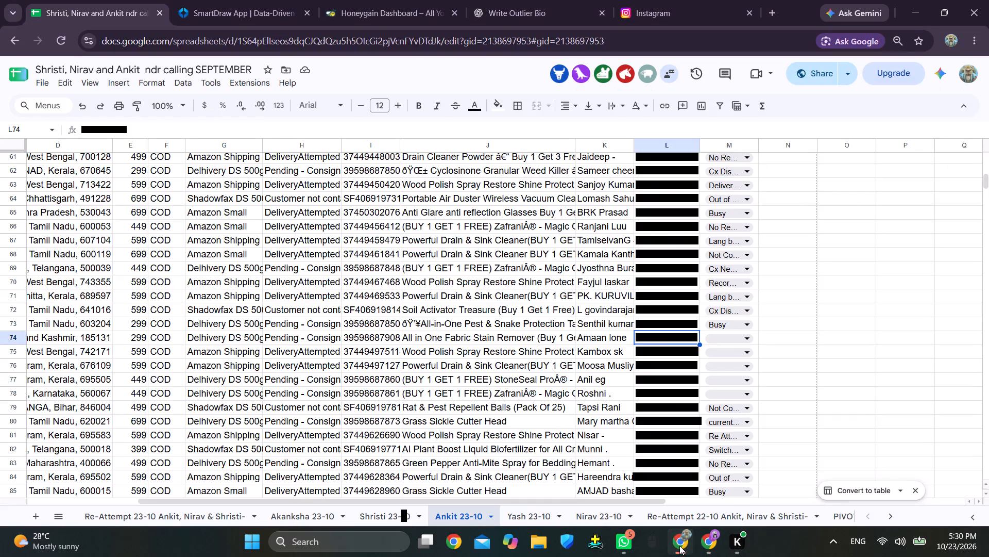
{"action": "left_click", "coordinate": [713, 543]}
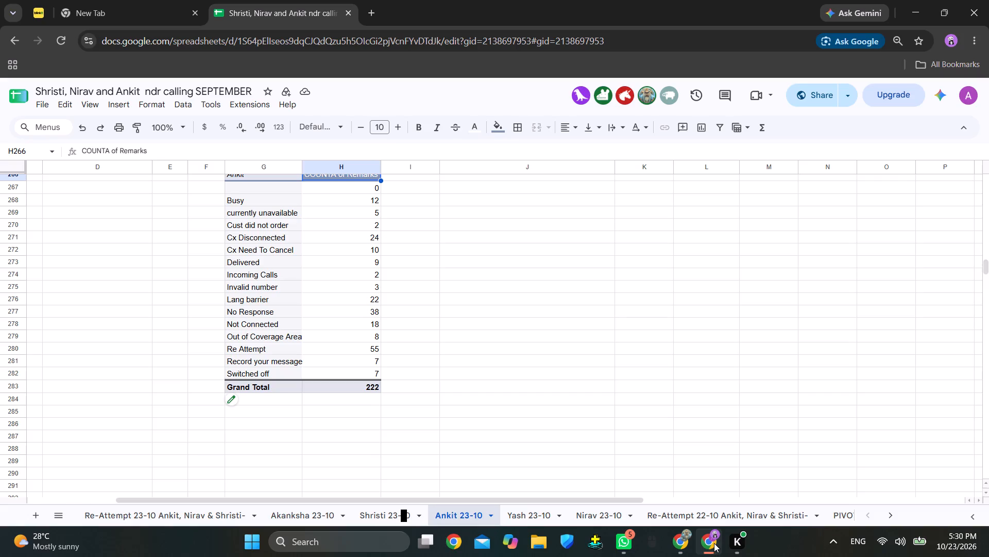
{"action": "left_click", "coordinate": [679, 543]}
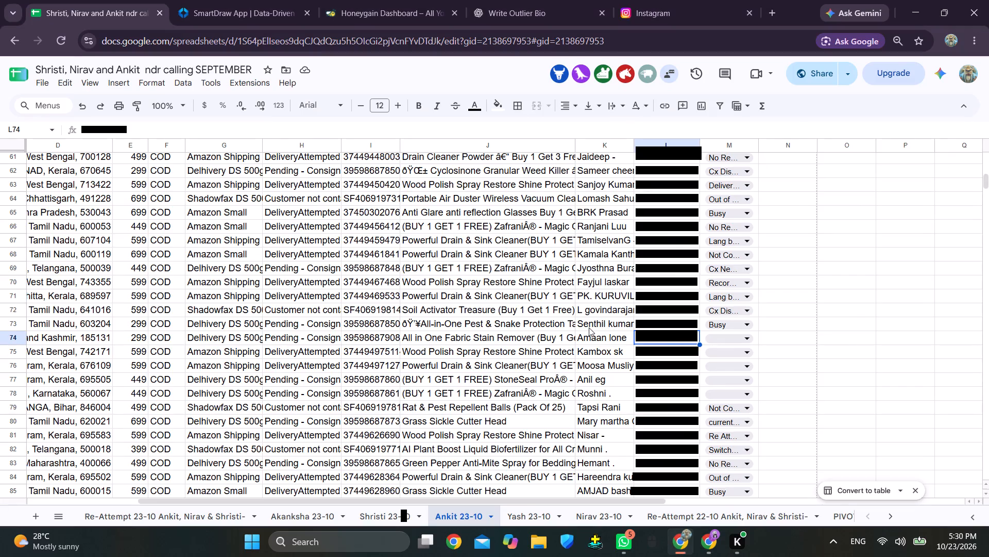
{"action": "left_click", "coordinate": [609, 336]}
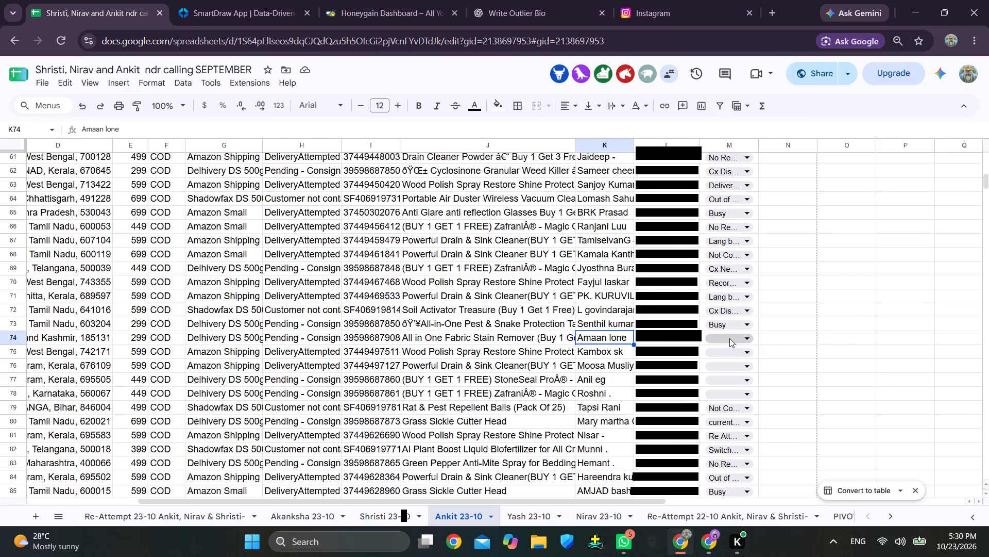
{"action": "left_click", "coordinate": [730, 338]}
{"action": "key", "text": "s"}
{"action": "left_click", "coordinate": [740, 354]}
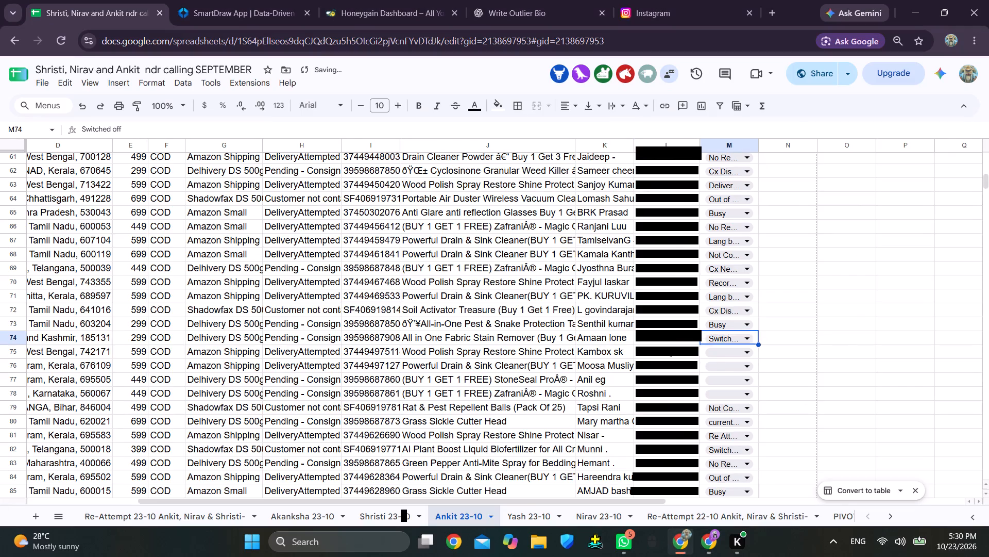
Look up the row 75 customer's phone and name, check the Ankit pivot table, and set the empty remark in M75 to Not Connected.
{"action": "left_click", "coordinate": [667, 347]}
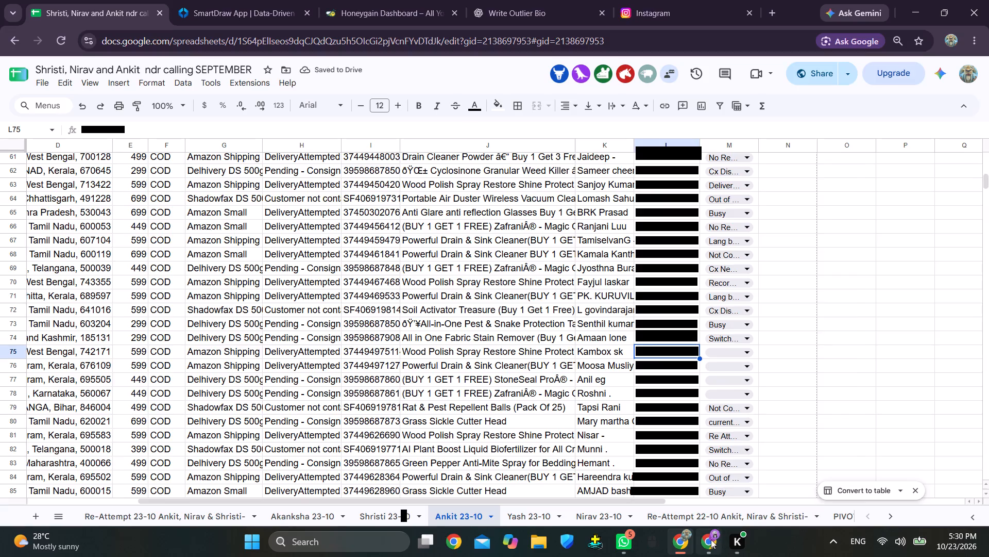
{"action": "left_click", "coordinate": [711, 541]}
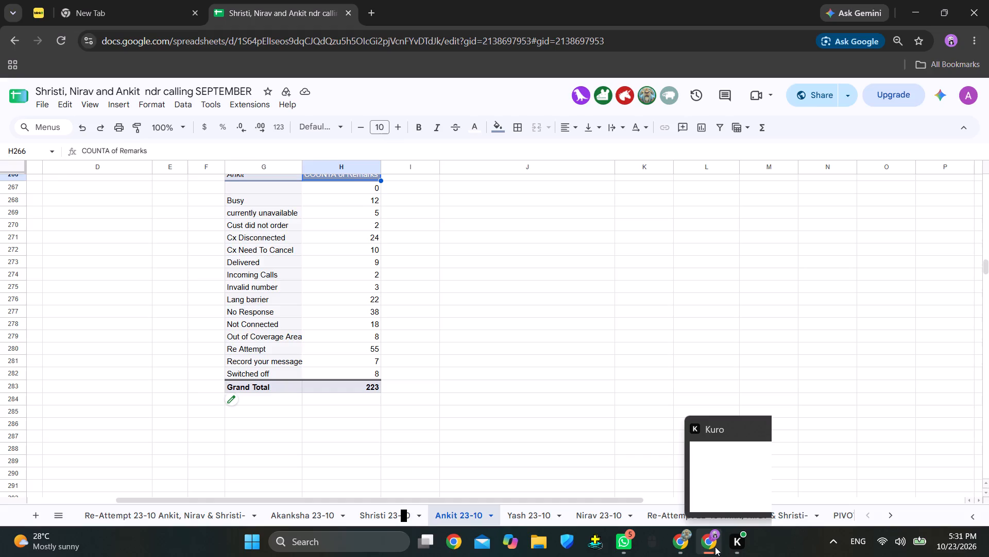
{"action": "left_click", "coordinate": [686, 543]}
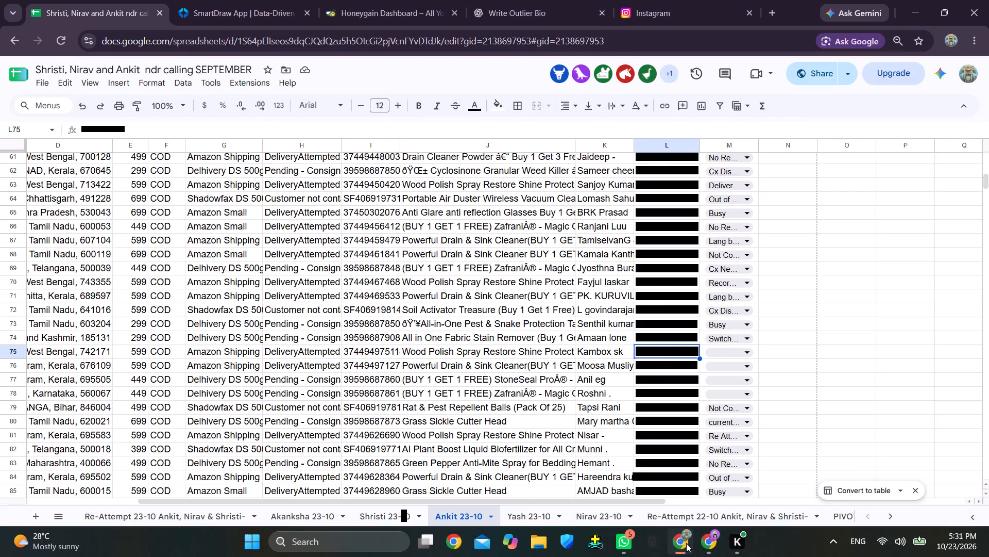
{"action": "left_click", "coordinate": [608, 350]}
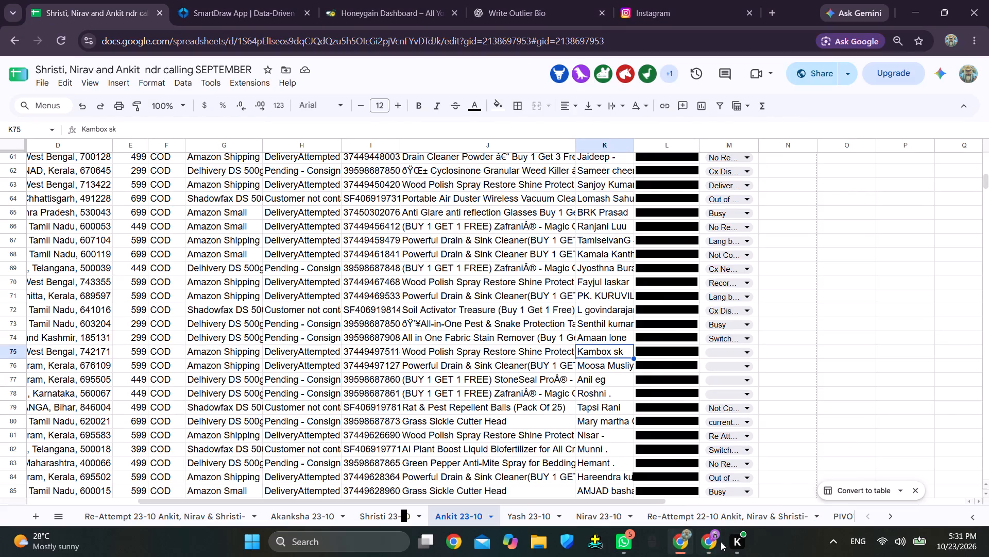
{"action": "left_click", "coordinate": [708, 545]}
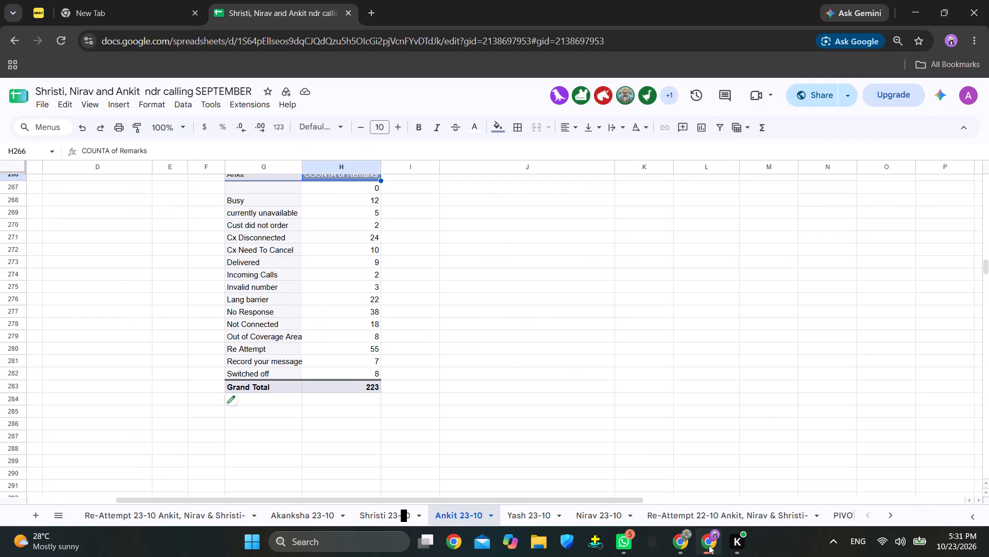
{"action": "left_click", "coordinate": [710, 545]}
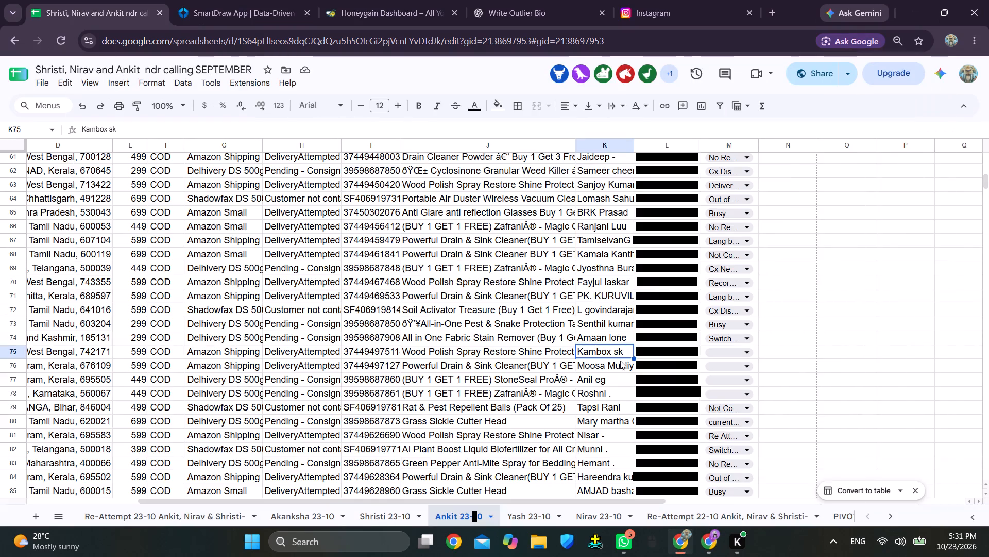
{"action": "left_click", "coordinate": [719, 354]}
{"action": "left_click", "coordinate": [728, 405]}
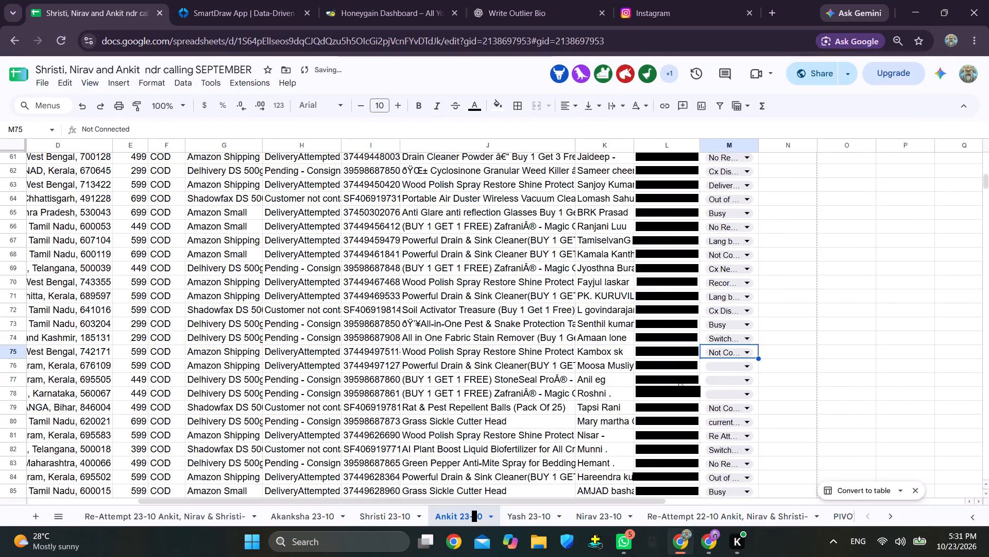
Look up the row 76 customer's phone and name, check the Ankit pivot table, and set the empty remark in M76 to Lang barrier.
{"action": "left_click", "coordinate": [672, 364]}
{"action": "left_click", "coordinate": [709, 544]}
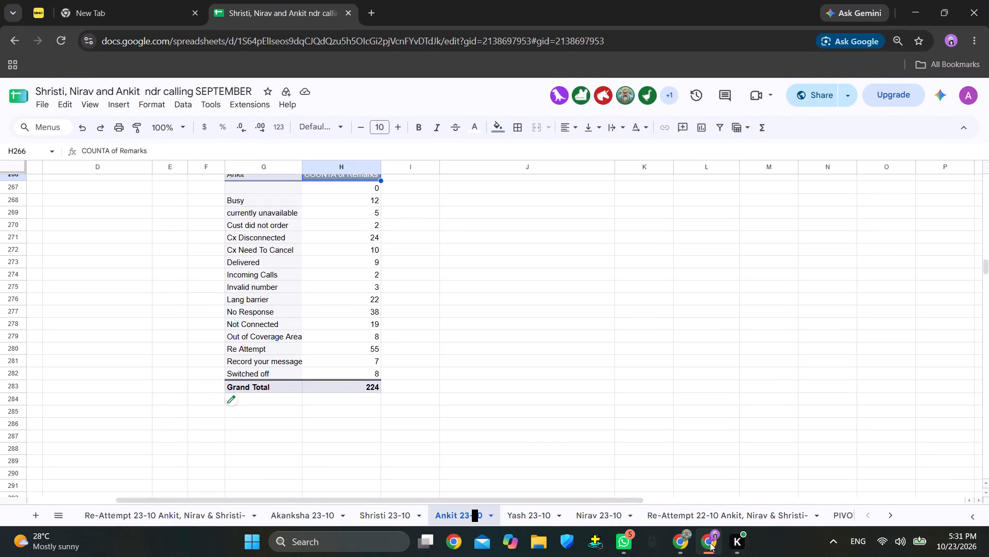
{"action": "left_click", "coordinate": [681, 538]}
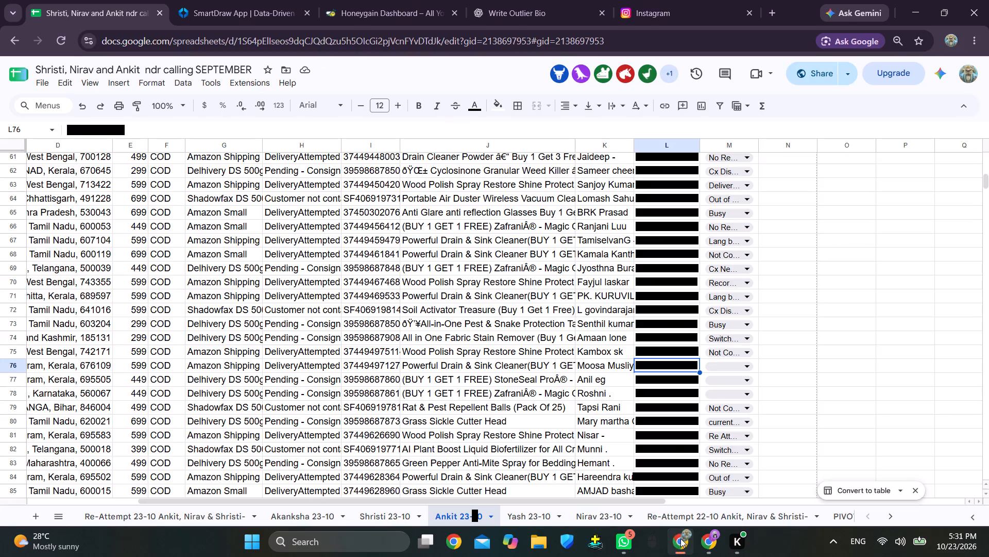
{"action": "left_click", "coordinate": [709, 543]}
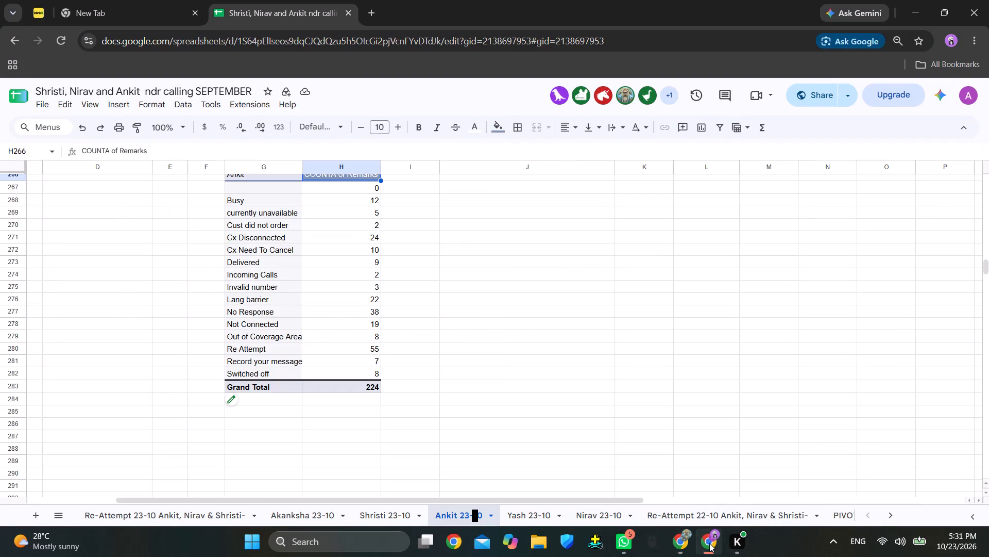
{"action": "left_click", "coordinate": [673, 540]}
{"action": "left_click", "coordinate": [606, 360]}
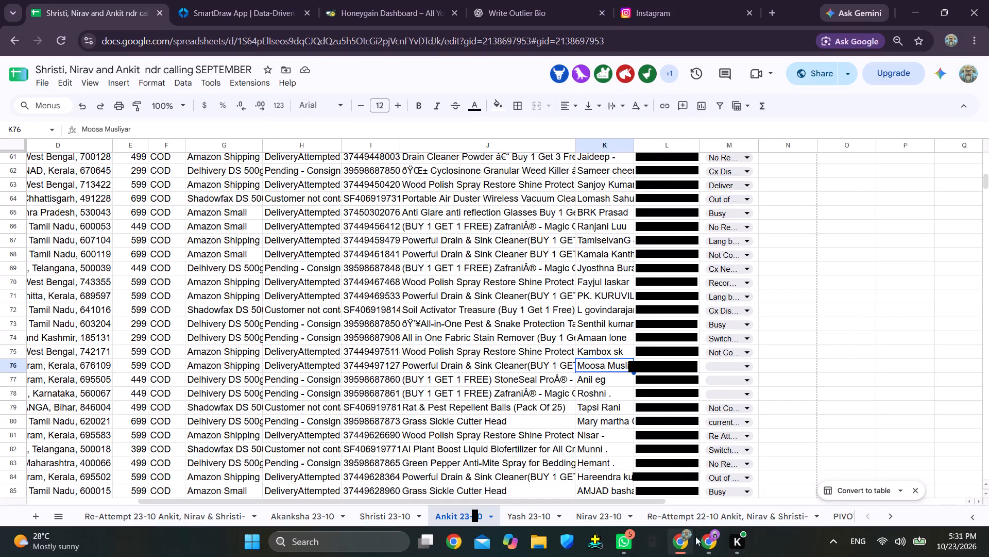
{"action": "left_click", "coordinate": [710, 541]}
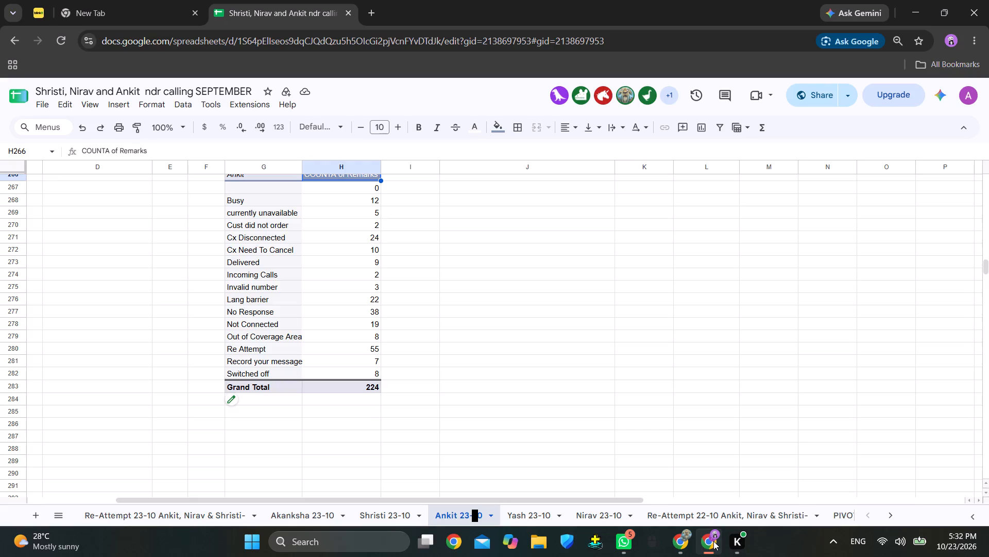
{"action": "left_click", "coordinate": [714, 541]}
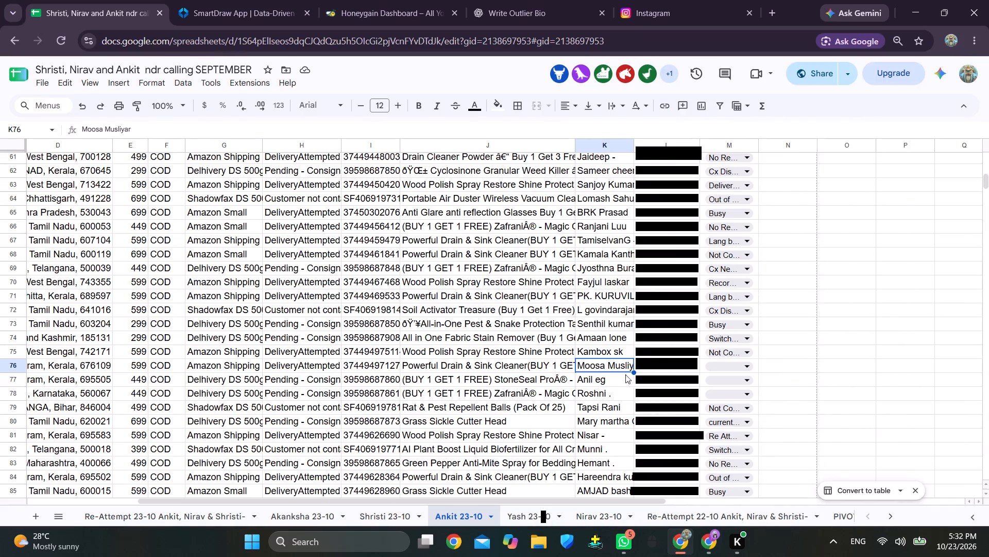
{"action": "left_click", "coordinate": [726, 366]}
{"action": "key", "text": "l"}
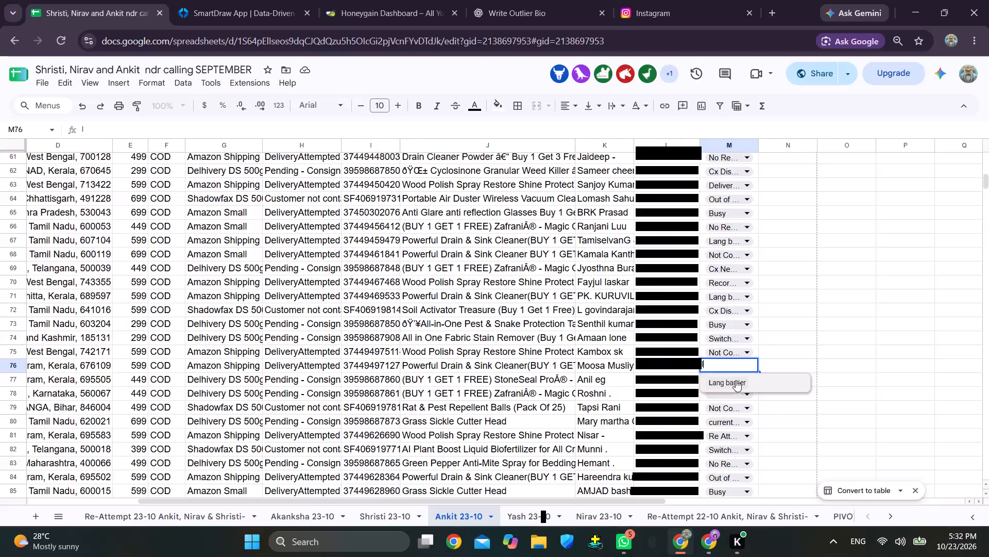
{"action": "left_click", "coordinate": [736, 382]}
Look up the row 77 customer's phone and name on the Ankit 23-10 sheet, checking the pivot table in the other Chrome window.
{"action": "left_click", "coordinate": [686, 380]}
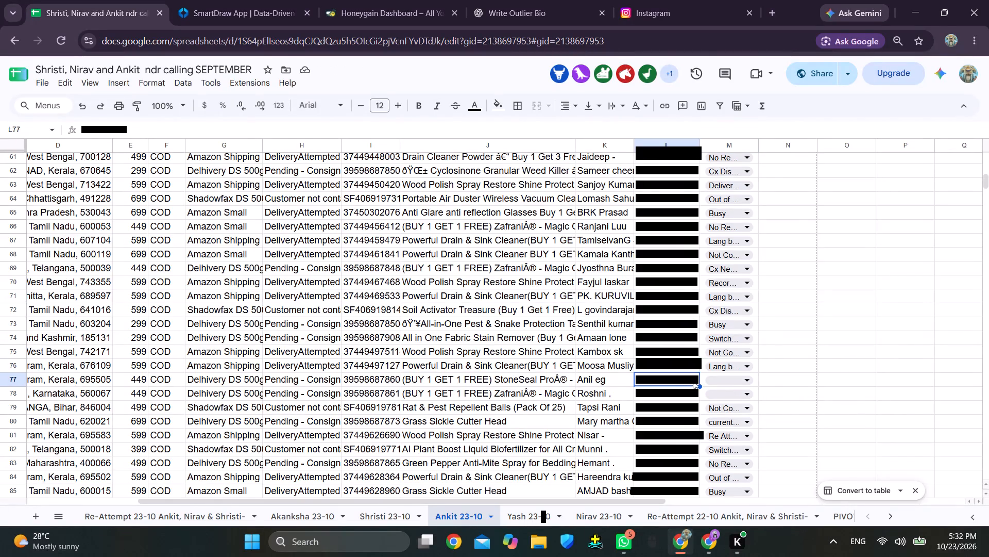
{"action": "left_click", "coordinate": [616, 363]}
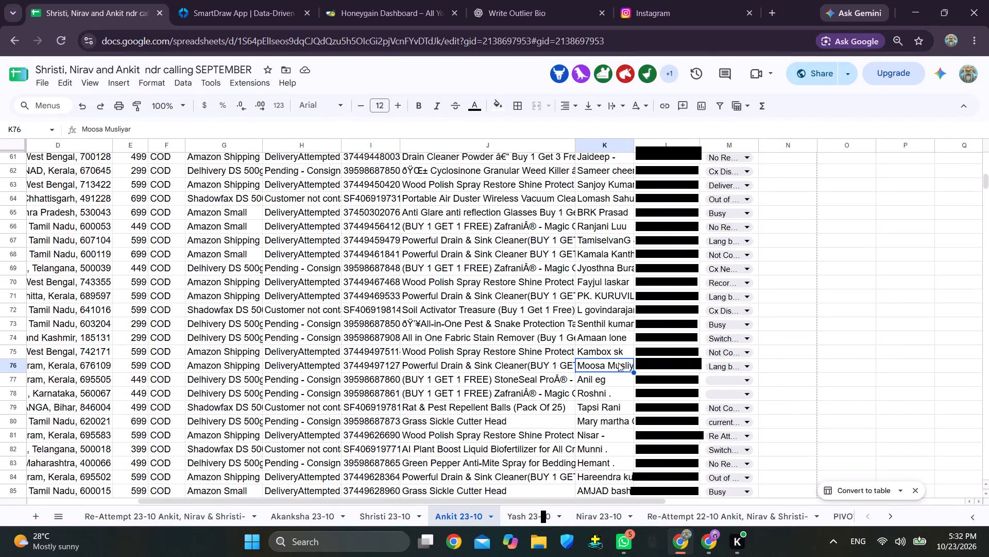
{"action": "left_click", "coordinate": [656, 381]}
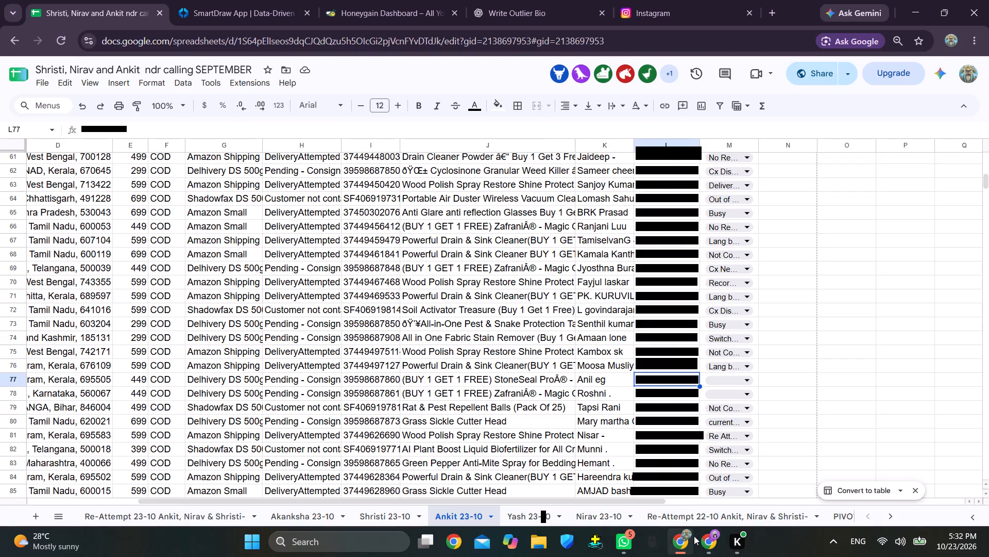
{"action": "left_click", "coordinate": [713, 549]}
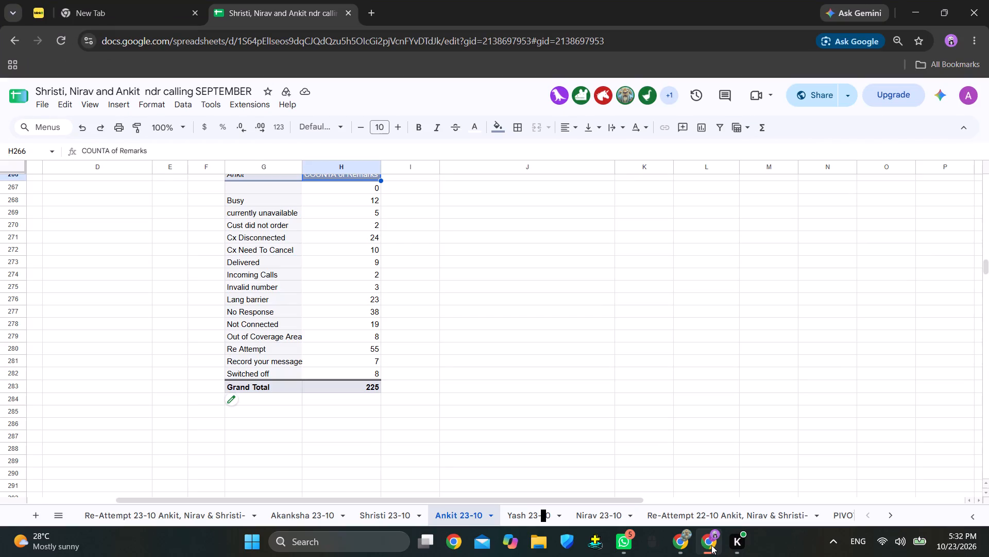
{"action": "left_click", "coordinate": [711, 545]}
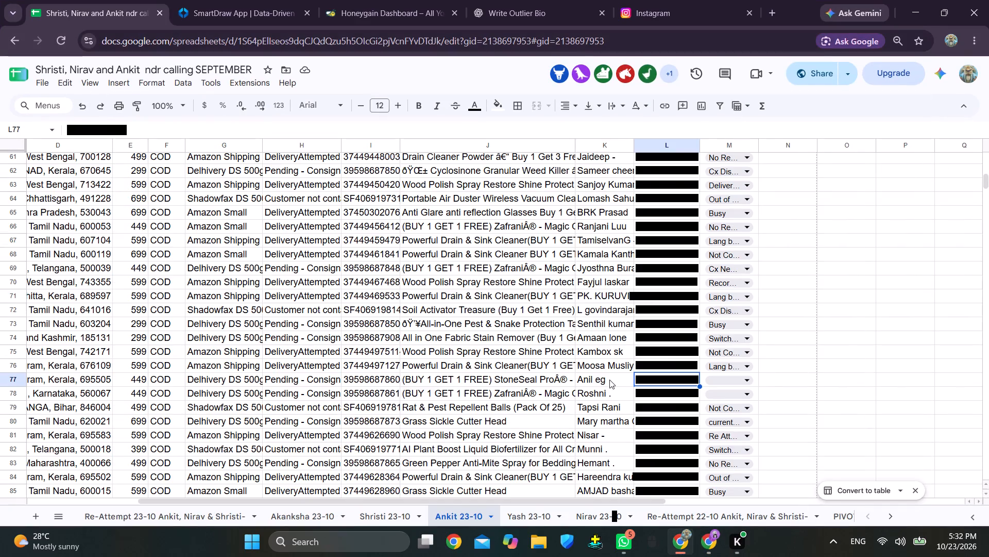
{"action": "left_click", "coordinate": [609, 380]}
In the other Chrome window, review the remark-count pivot table on the Ankit 22-10 sheet and return to the Ankit 23-10 sheet.
{"action": "left_click", "coordinate": [713, 541]}
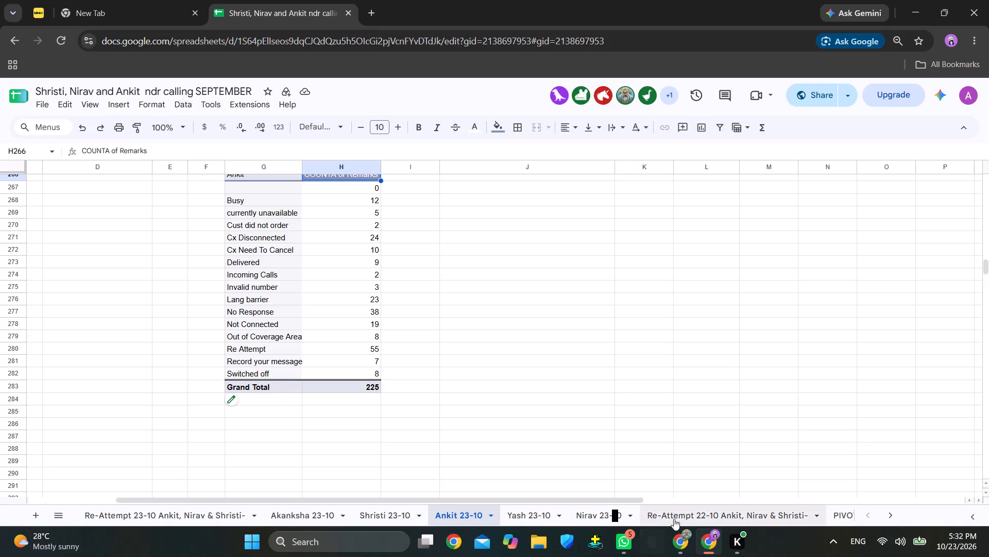
{"action": "scroll", "coordinate": [735, 516], "scroll_direction": "left", "scroll_amount": 9}
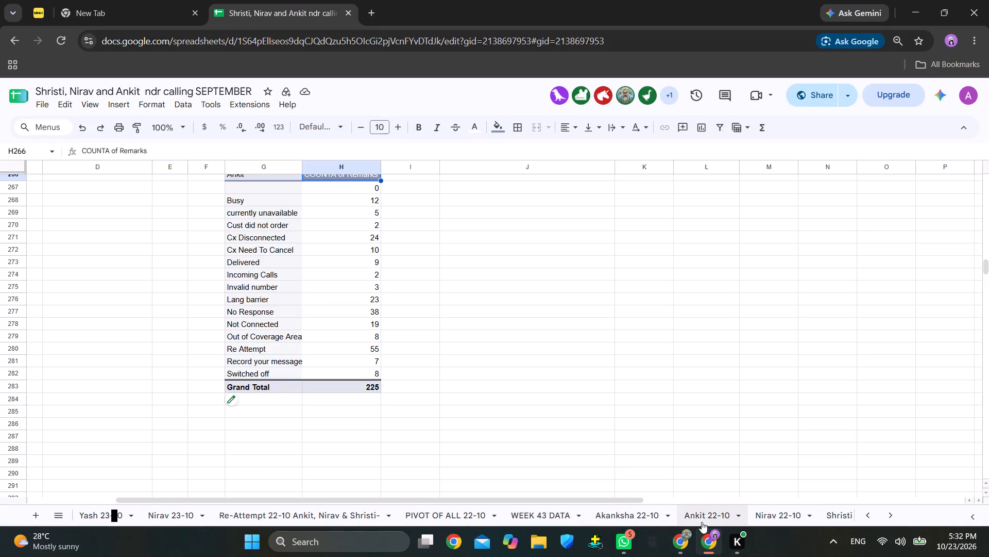
{"action": "left_click", "coordinate": [708, 513]}
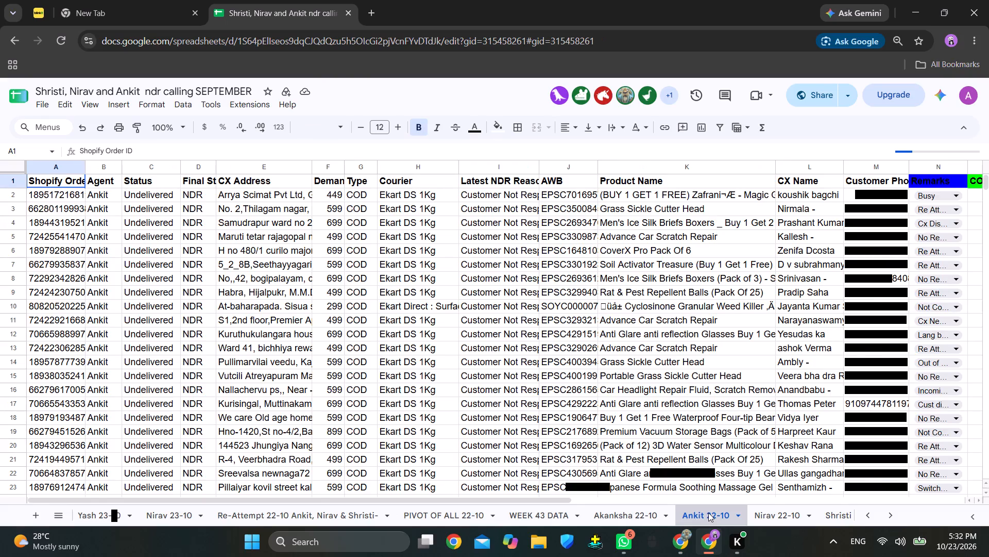
{"action": "scroll", "coordinate": [736, 446], "scroll_direction": "left", "scroll_amount": 3}
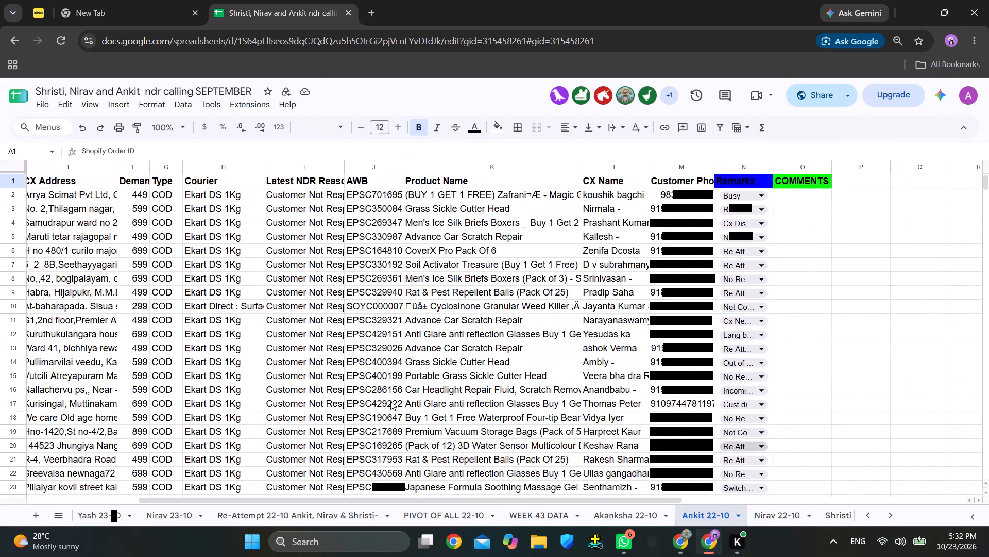
{"action": "scroll", "coordinate": [364, 413], "scroll_direction": "down", "scroll_amount": 20}
{"action": "scroll", "coordinate": [364, 413], "scroll_direction": "down", "scroll_amount": 20}
{"action": "scroll", "coordinate": [364, 413], "scroll_direction": "down", "scroll_amount": 4}
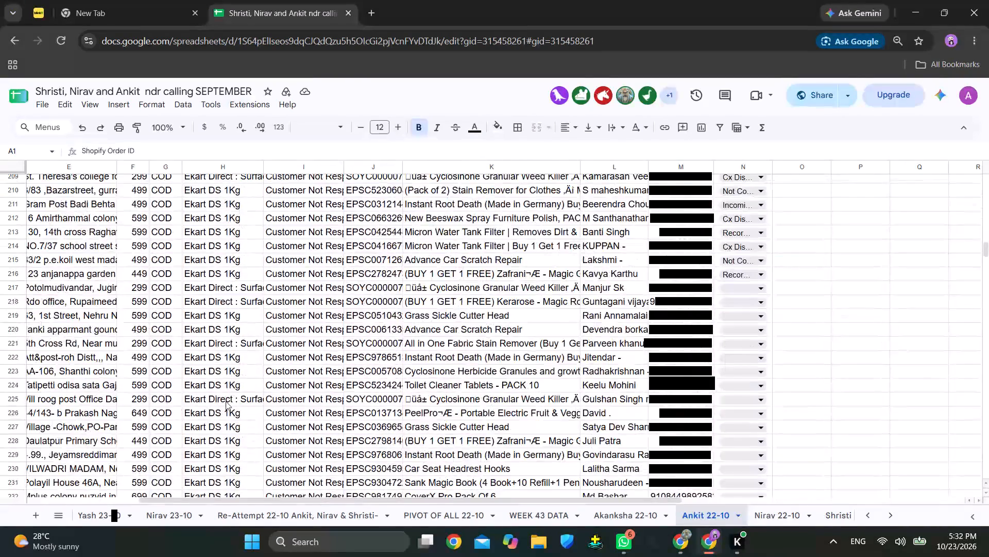
{"action": "scroll", "coordinate": [226, 401], "scroll_direction": "down", "scroll_amount": 12}
{"action": "scroll", "coordinate": [236, 392], "scroll_direction": "up", "scroll_amount": 2}
{"action": "scroll", "coordinate": [247, 390], "scroll_direction": "down", "scroll_amount": 1}
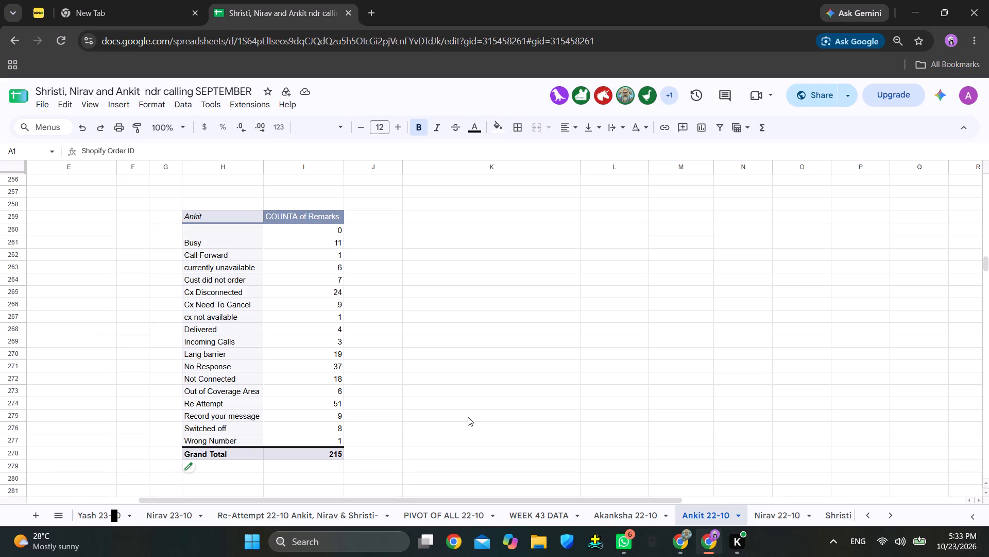
{"action": "scroll", "coordinate": [396, 508], "scroll_direction": "right", "scroll_amount": 12}
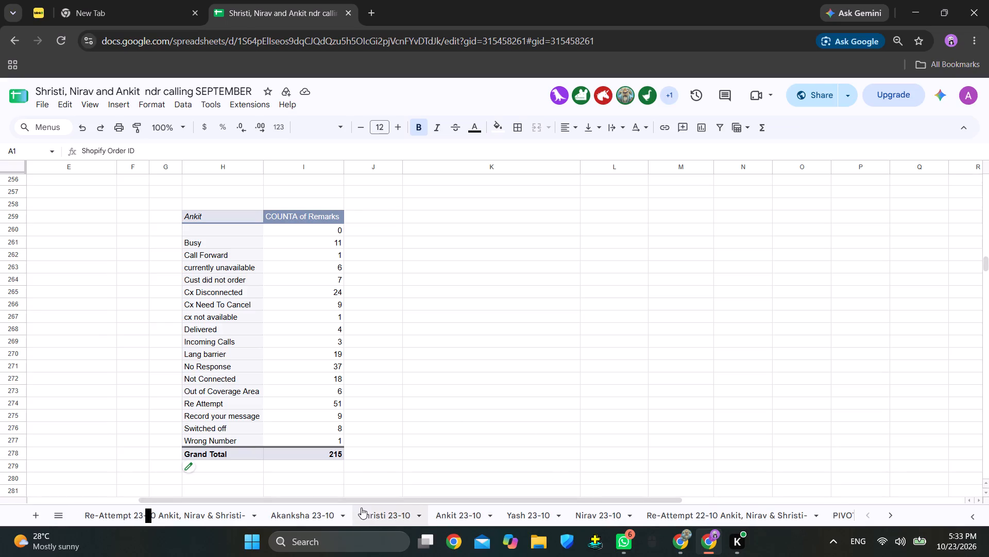
{"action": "left_click", "coordinate": [463, 519]}
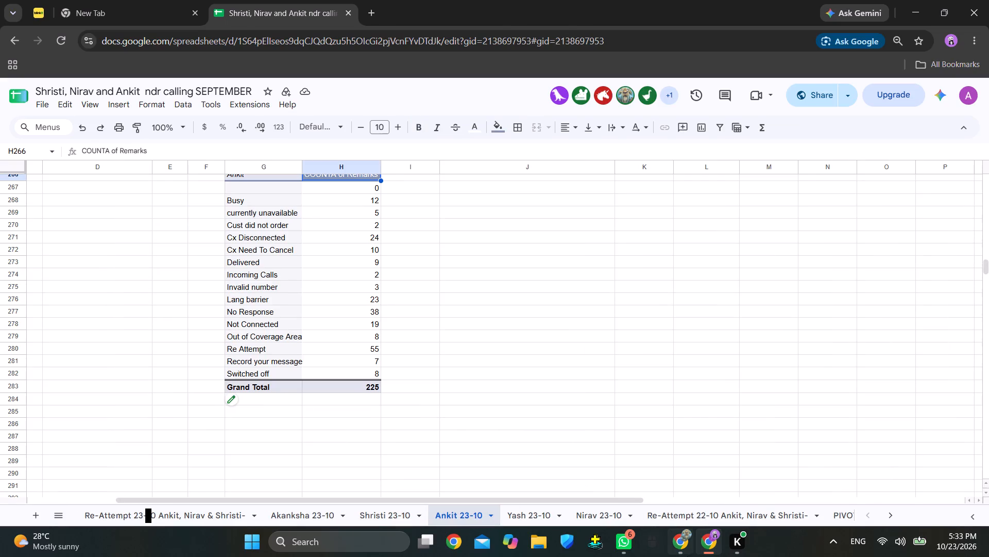
Switch back to the Chrome window showing the customer rows and set the empty remark in M77 to Cx Need To Cancel.
{"action": "left_click", "coordinate": [673, 540]}
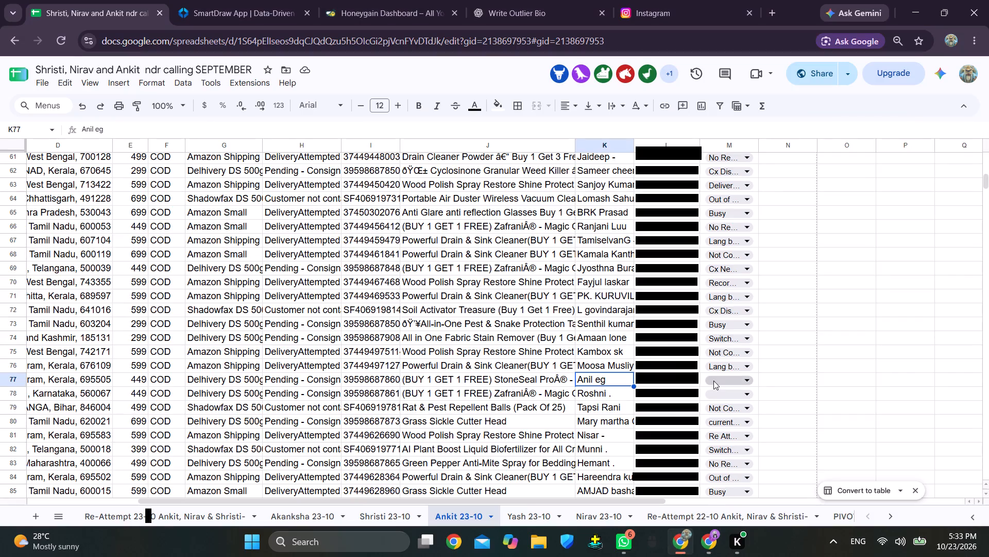
{"action": "left_click", "coordinate": [714, 381]}
{"action": "type", "text": "cx"}
{"action": "left_click", "coordinate": [747, 398]}
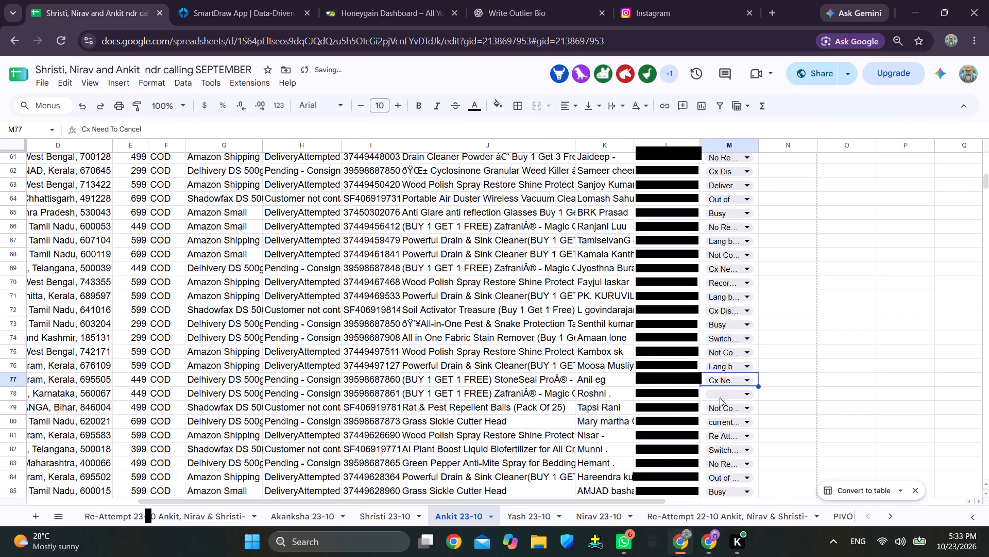
Look up the row 78 customer's phone and name, check the Ankit pivot table in the other Chrome window, and set M78 to Re Attempt.
{"action": "left_click", "coordinate": [679, 390]}
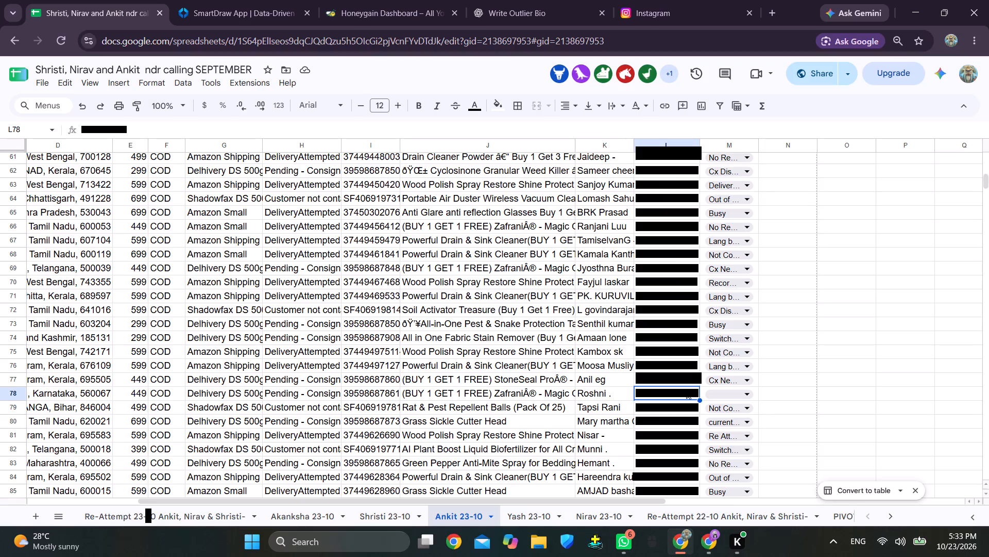
{"action": "left_click", "coordinate": [715, 536]}
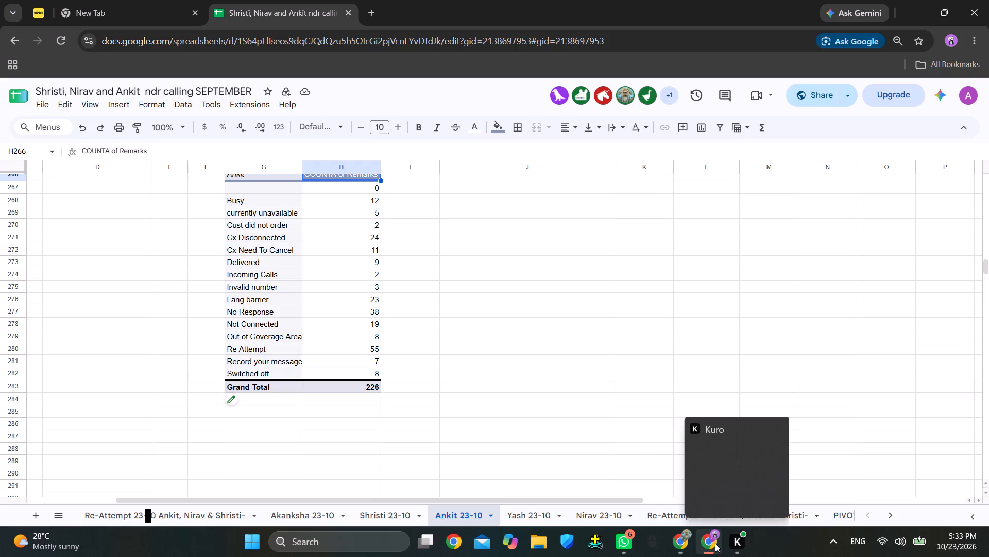
{"action": "left_click", "coordinate": [716, 544]}
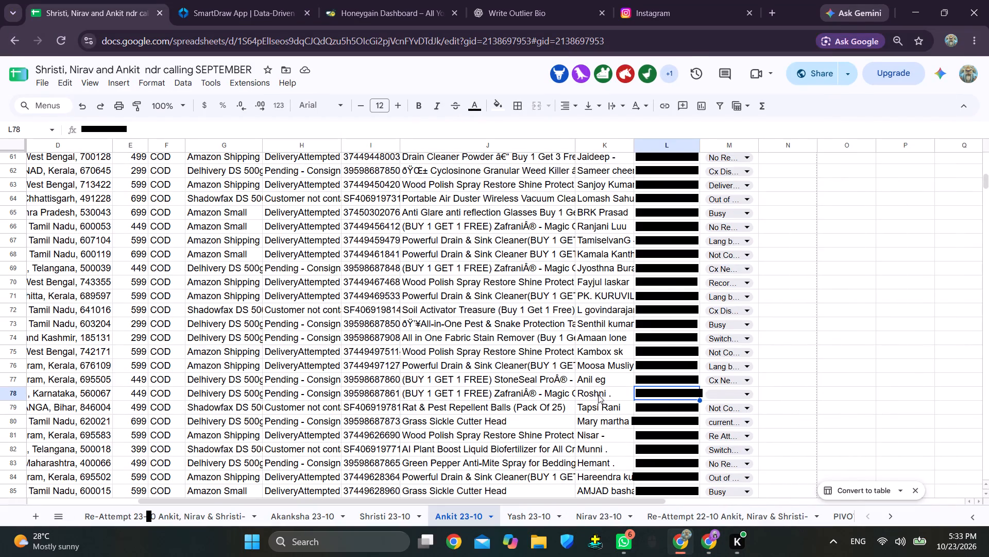
{"action": "left_click", "coordinate": [598, 394]}
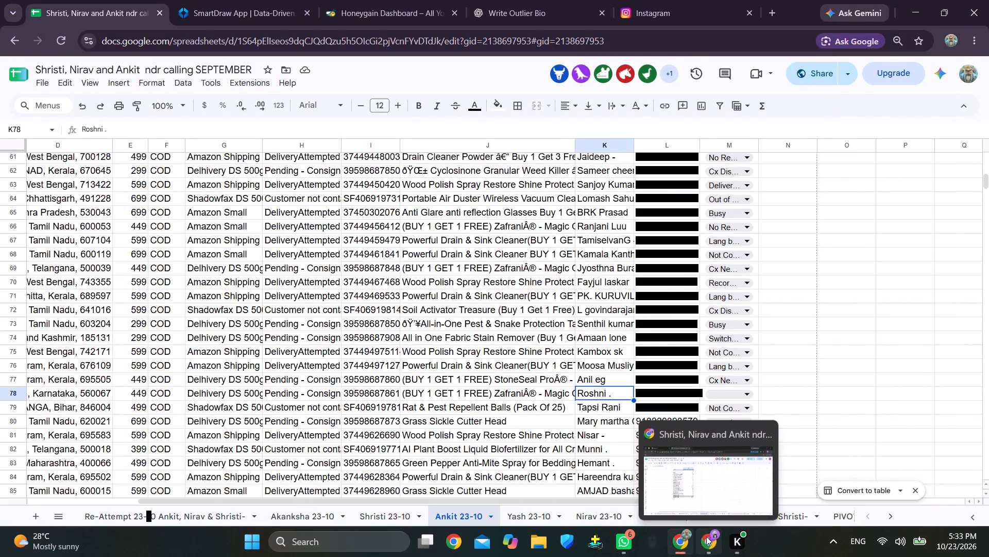
{"action": "left_click", "coordinate": [709, 537]}
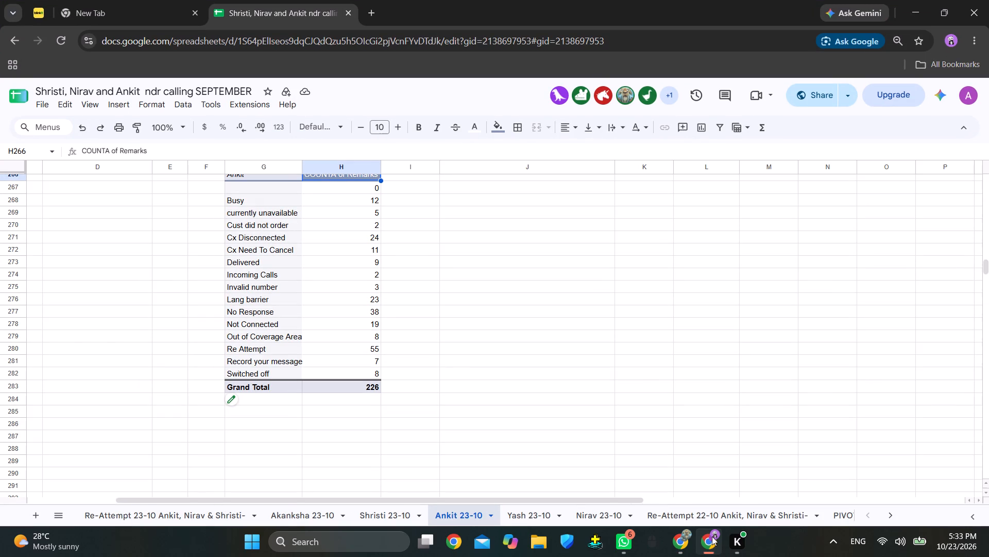
{"action": "left_click", "coordinate": [712, 544]}
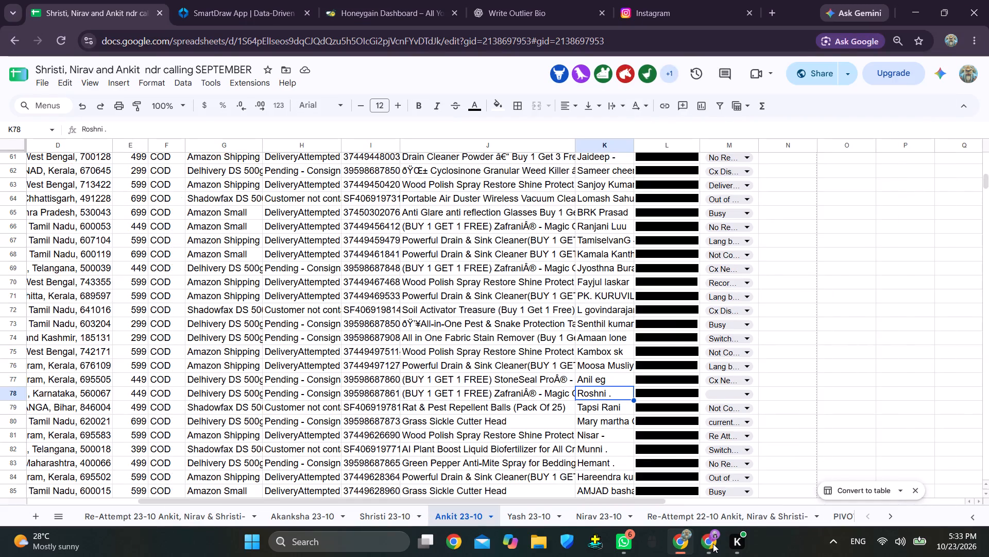
{"action": "left_click", "coordinate": [713, 544]}
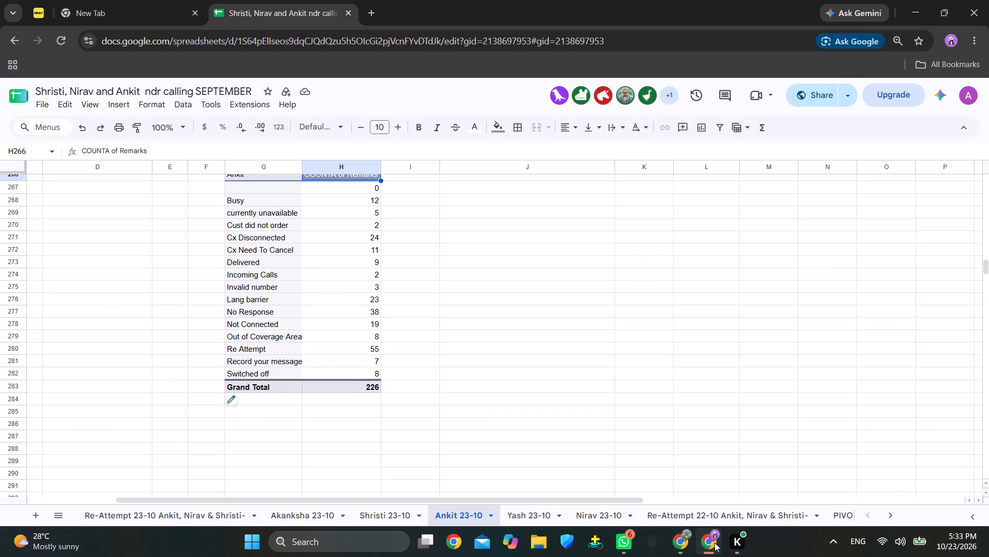
{"action": "left_click", "coordinate": [714, 542]}
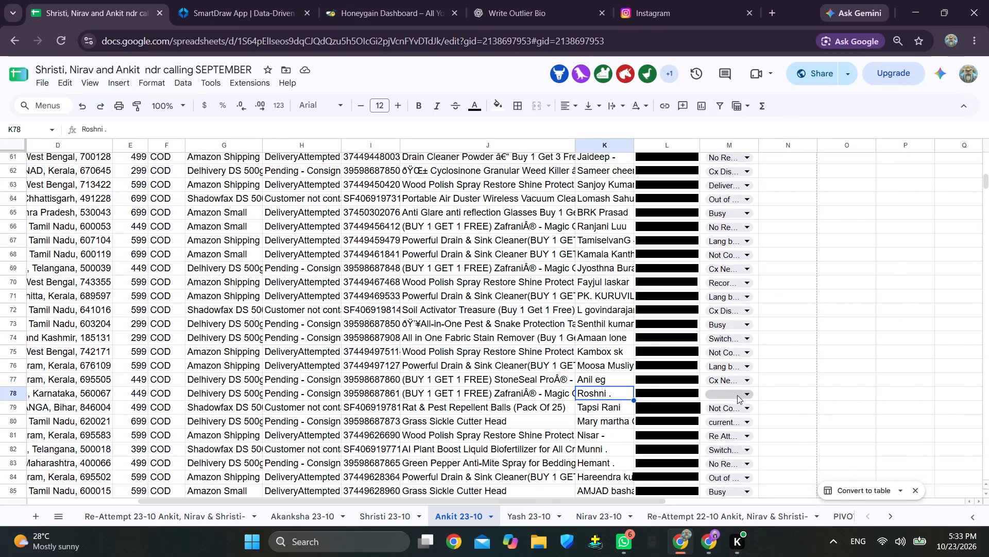
{"action": "left_click", "coordinate": [729, 399]}
{"action": "left_click", "coordinate": [729, 412]}
Find the next empty remarks around row 171 and look up that customer's phone, checking the pivot table in the other Chrome window.
{"action": "scroll", "coordinate": [775, 393], "scroll_direction": "down", "scroll_amount": 6}
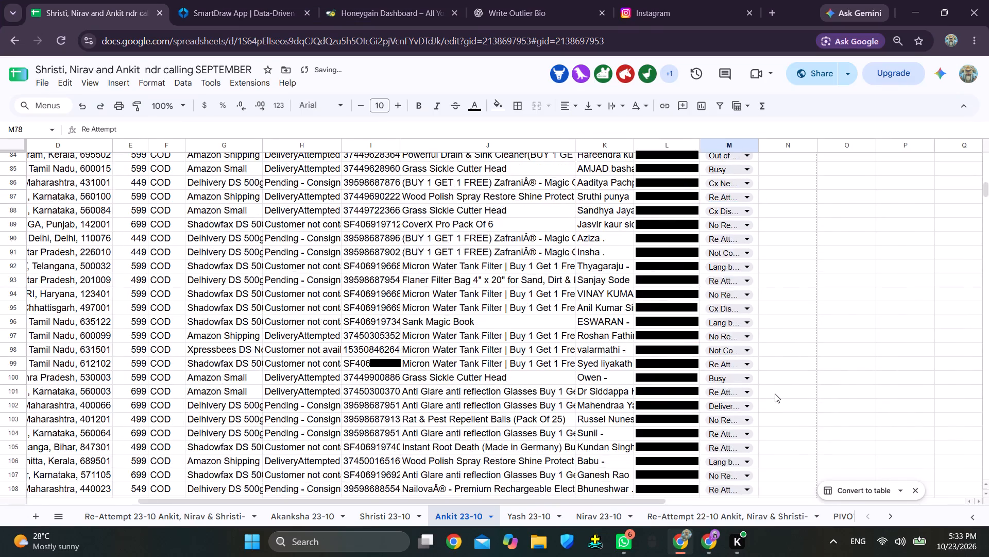
{"action": "scroll", "coordinate": [775, 394], "scroll_direction": "down", "scroll_amount": 17}
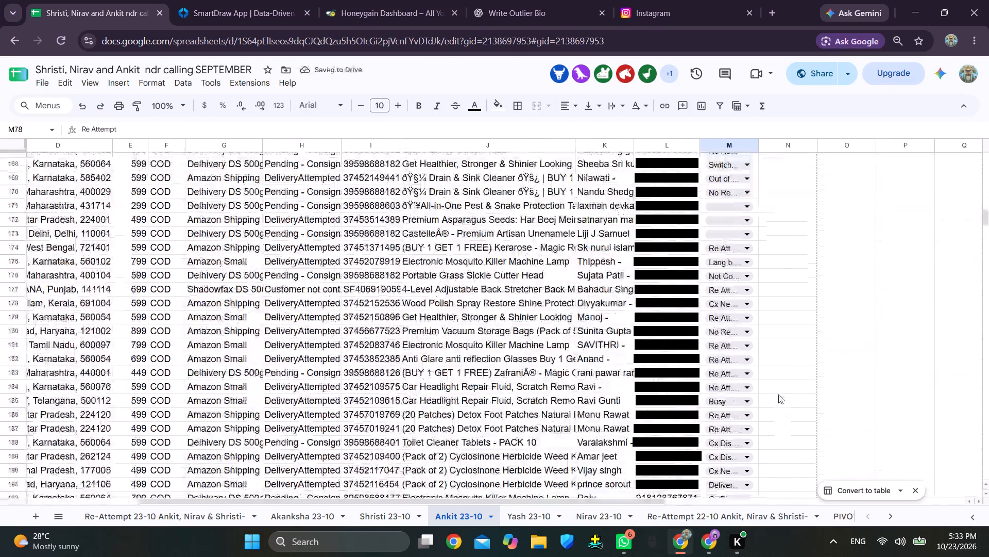
{"action": "left_click", "coordinate": [710, 549]}
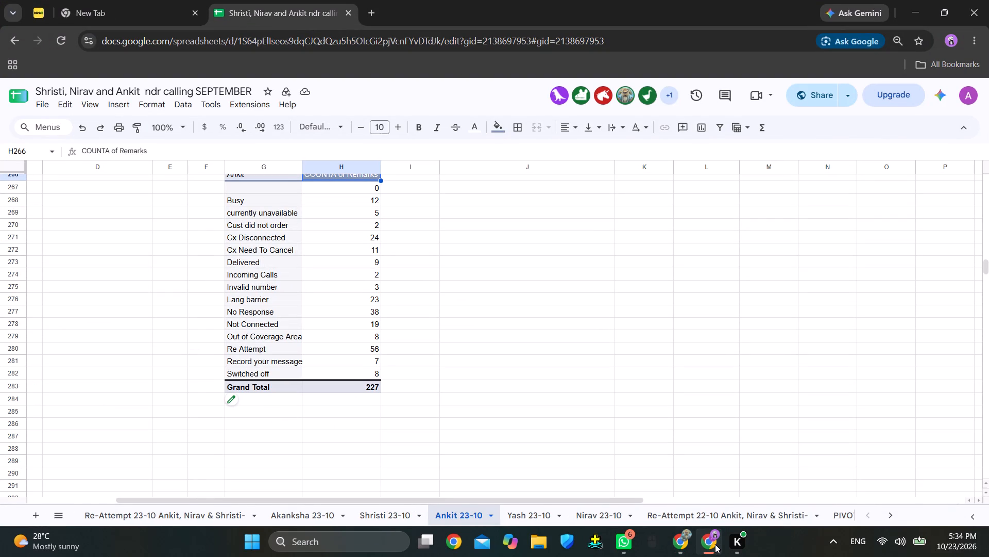
{"action": "left_click", "coordinate": [715, 544]}
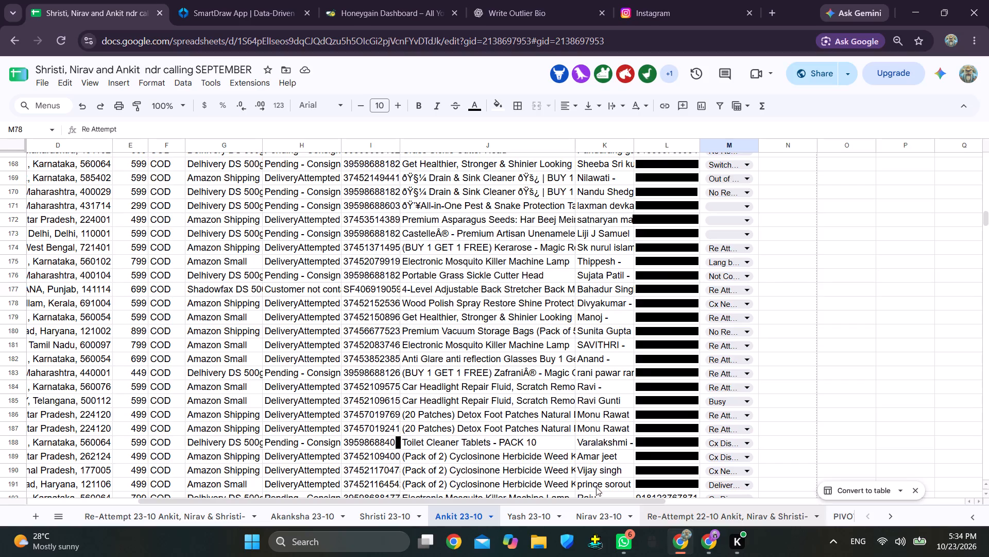
{"action": "left_click", "coordinate": [45, 217]}
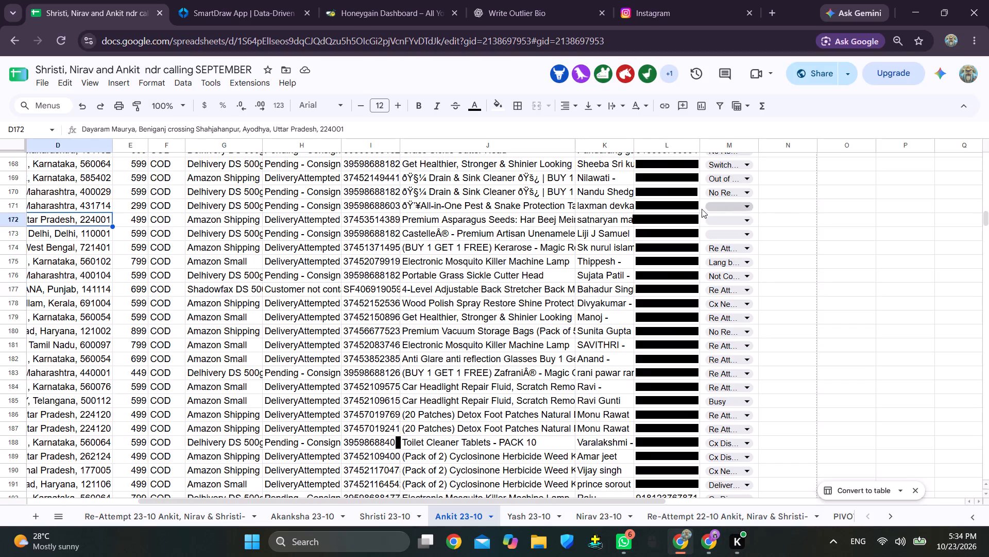
{"action": "left_click", "coordinate": [660, 206]}
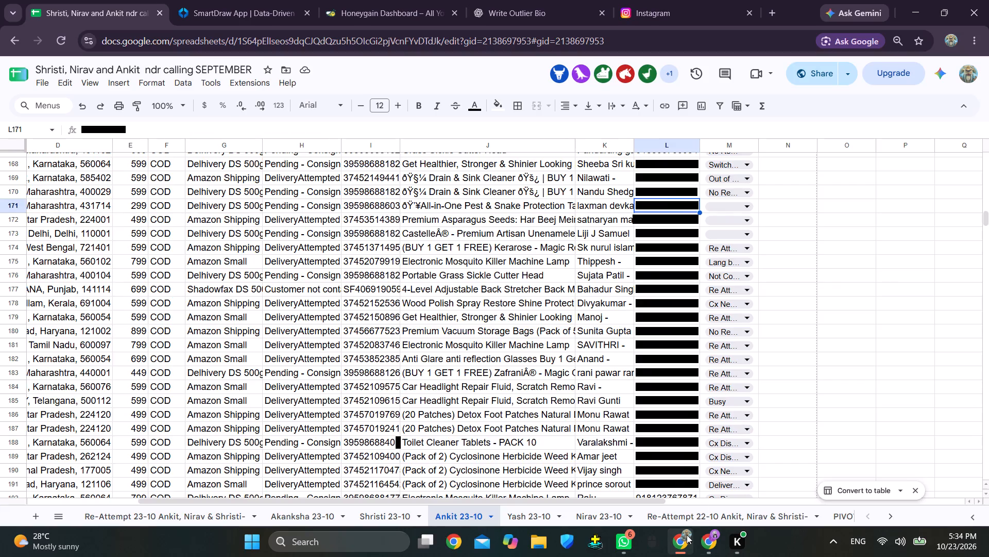
{"action": "left_click", "coordinate": [712, 542]}
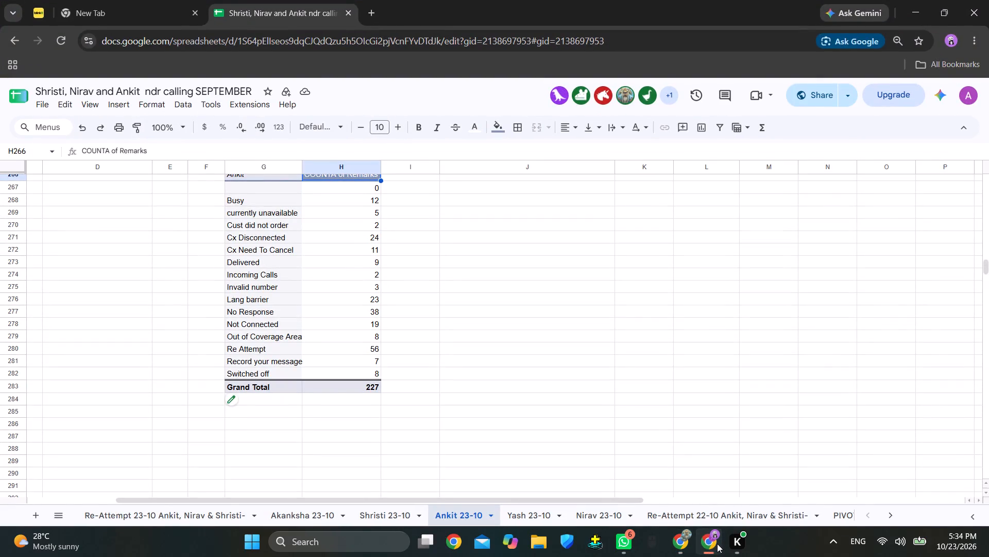
{"action": "left_click", "coordinate": [677, 539]}
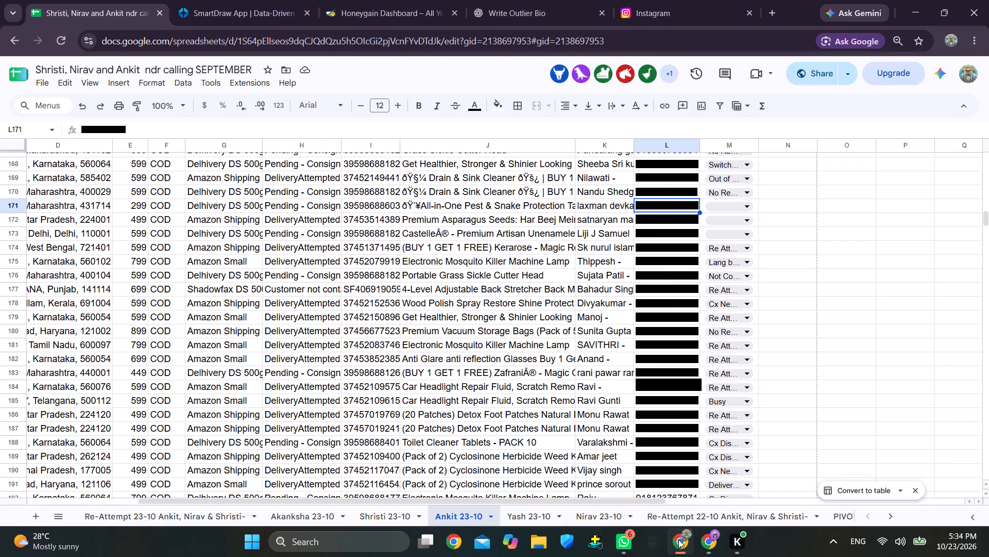
{"action": "scroll", "coordinate": [694, 444], "scroll_direction": "up", "scroll_amount": 1}
{"action": "scroll", "coordinate": [697, 445], "scroll_direction": "down", "scroll_amount": 1}
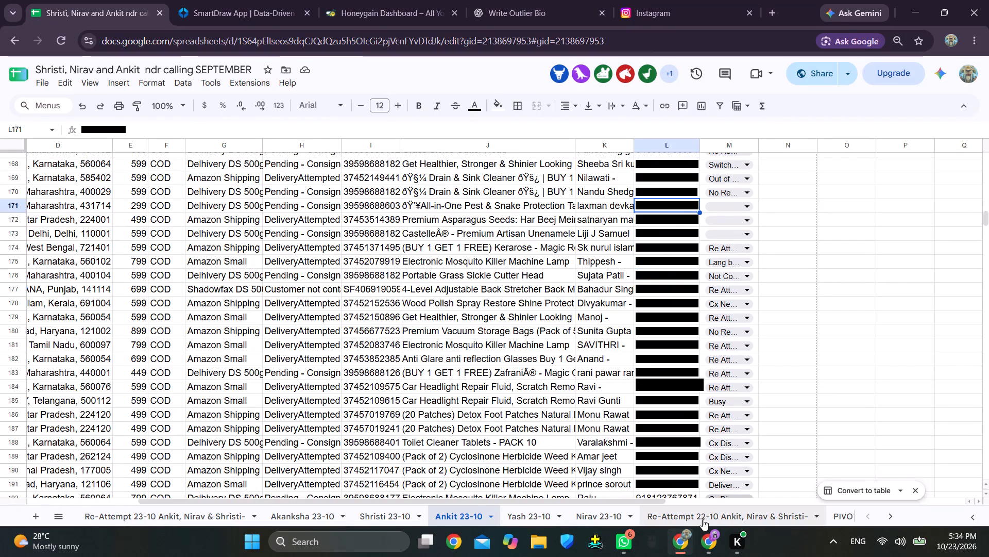
{"action": "left_click", "coordinate": [710, 546]}
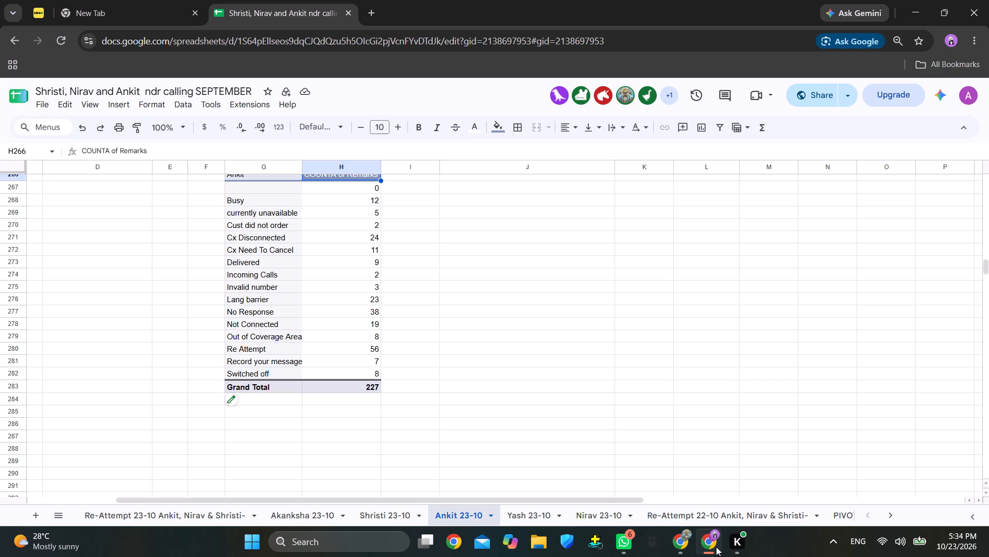
{"action": "left_click", "coordinate": [679, 542]}
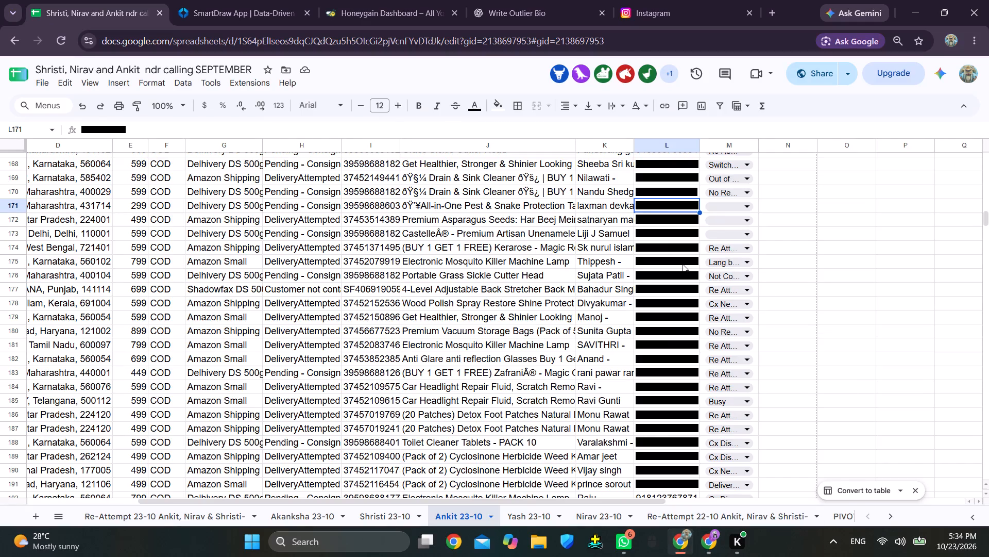
{"action": "left_click", "coordinate": [712, 544]}
{"action": "left_click", "coordinate": [684, 543]}
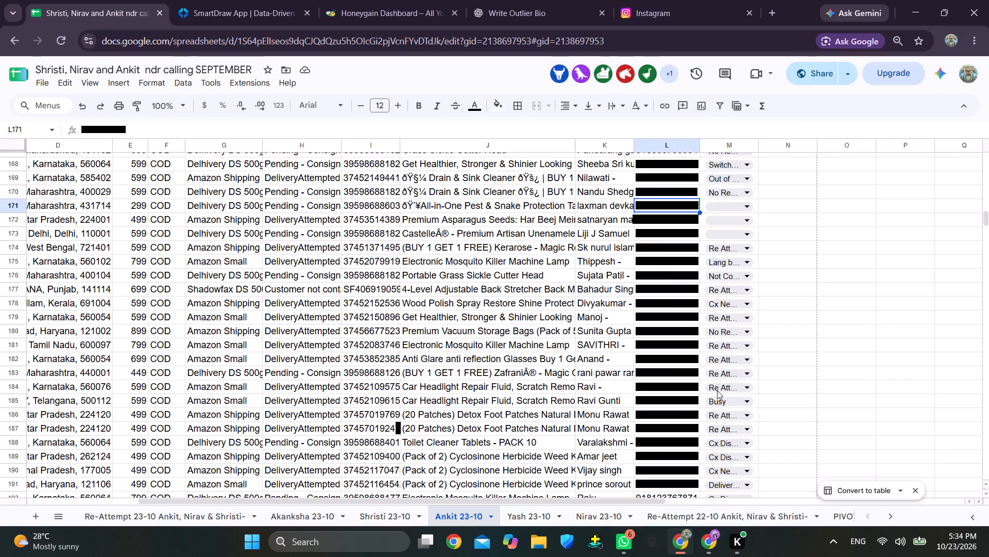
Look up the row 171 customer's name, glance at the Shristi 23-10 sheet, and set M171 on Ankit 23-10 to No Response.
{"action": "left_click", "coordinate": [619, 212]}
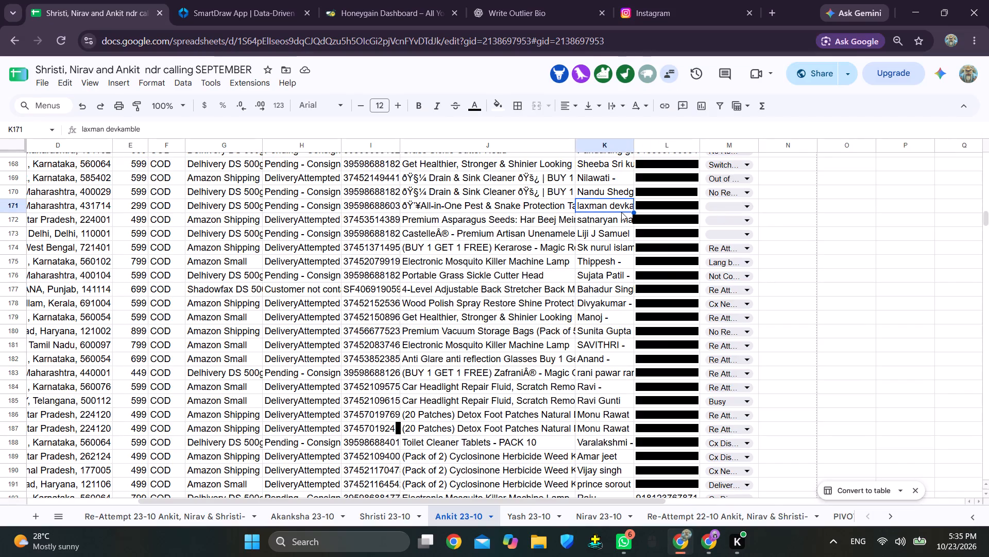
{"action": "left_click", "coordinate": [394, 516]}
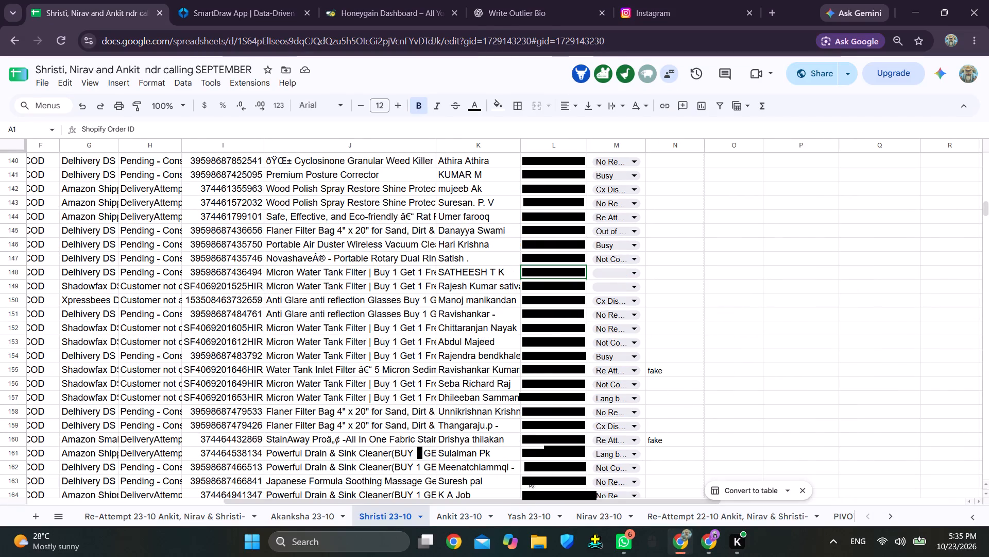
{"action": "left_click", "coordinate": [461, 517]}
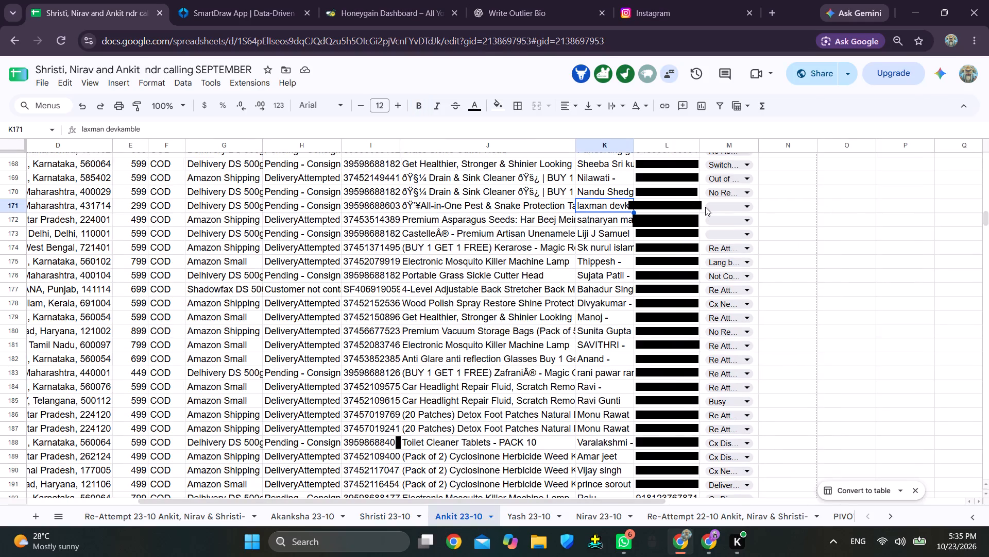
{"action": "left_click", "coordinate": [727, 205]}
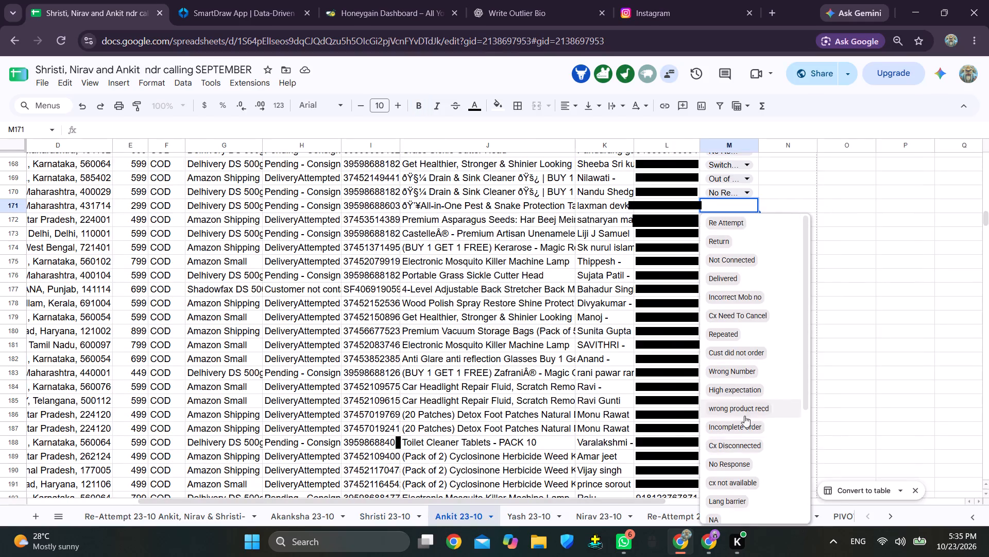
{"action": "left_click", "coordinate": [736, 468]}
Look up the row 172 customer's phone and name, check the Ankit pivot table, and set the empty remark in M172 to Re Attempt.
{"action": "left_click", "coordinate": [668, 217]}
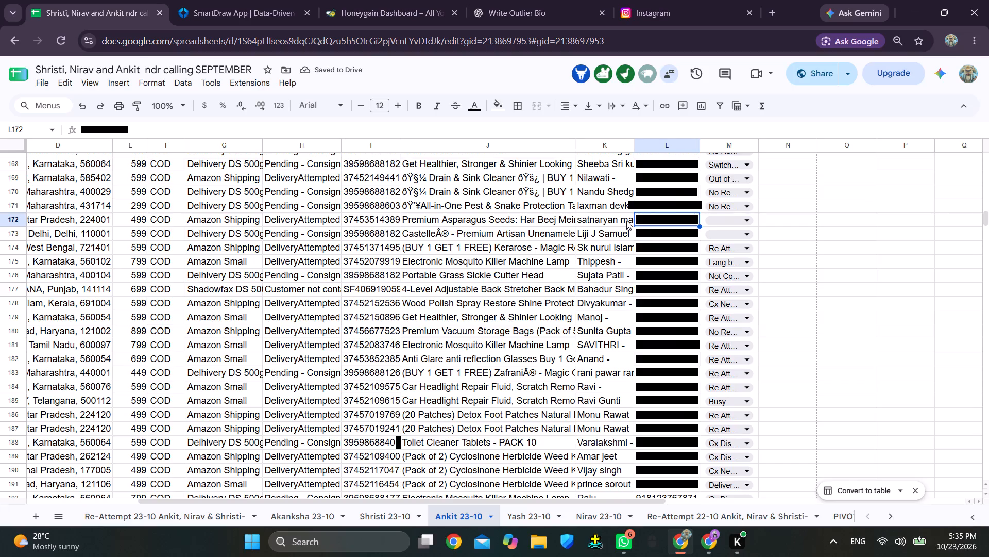
{"action": "left_click", "coordinate": [626, 221]}
{"action": "left_click", "coordinate": [660, 223]}
{"action": "left_click", "coordinate": [714, 545]}
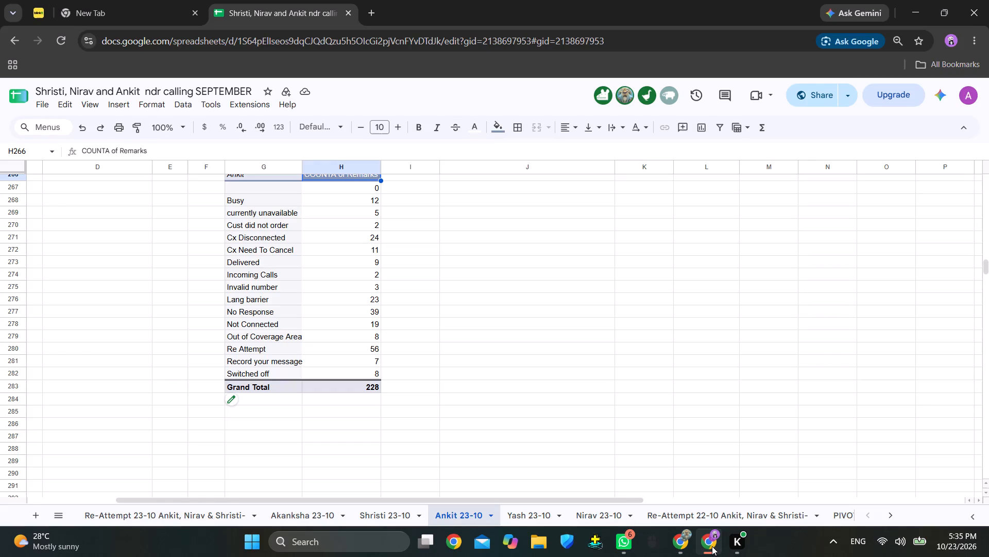
{"action": "left_click", "coordinate": [712, 547]}
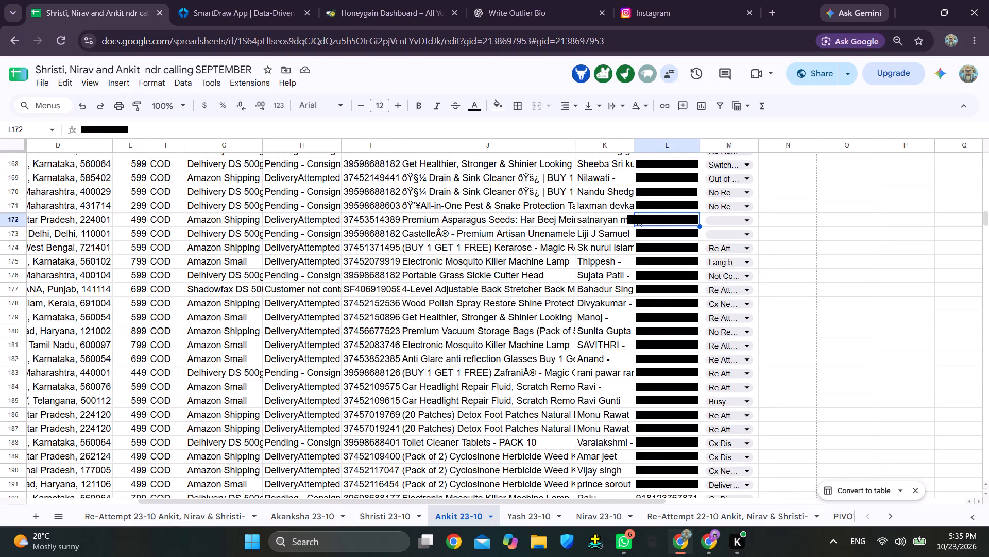
{"action": "left_click", "coordinate": [612, 218]}
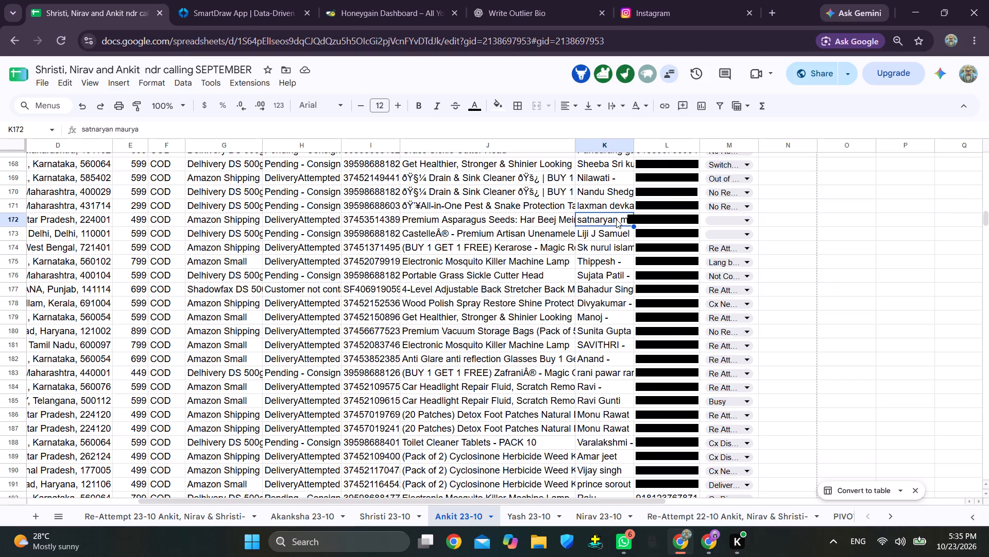
{"action": "left_click", "coordinate": [741, 222]}
{"action": "left_click", "coordinate": [738, 234]}
Look up the row 173 customer's phone and name, glance at the Shristi, Akanksha and Yash 23-10 sheets, and set Ankit 23-10's M173 to Switched off.
{"action": "left_click", "coordinate": [671, 224]}
{"action": "left_click", "coordinate": [673, 233]}
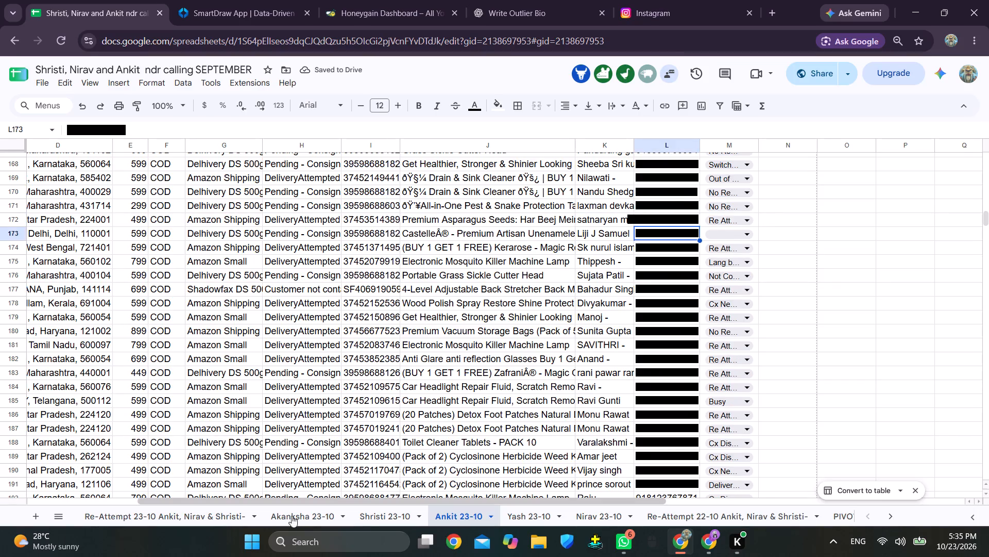
{"action": "left_click", "coordinate": [360, 520]}
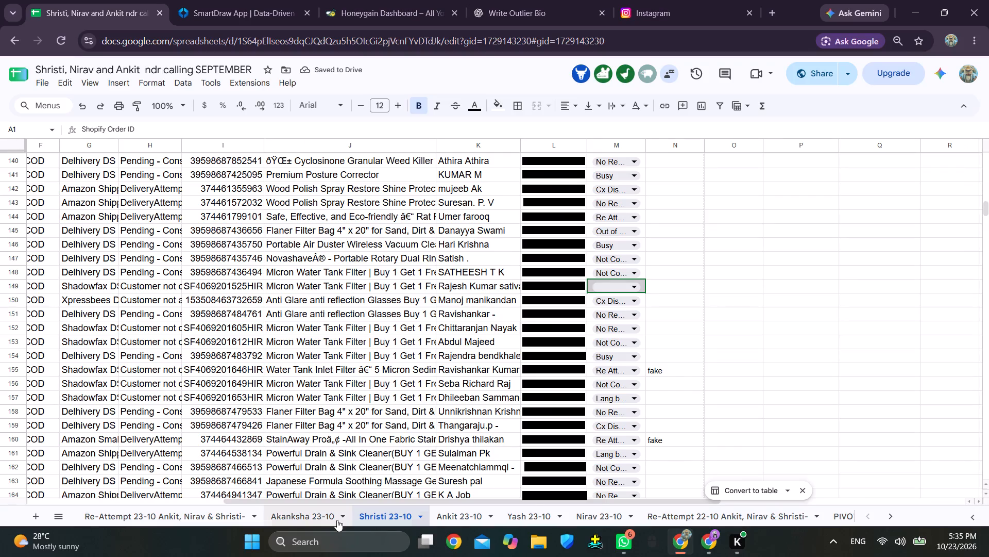
{"action": "left_click", "coordinate": [313, 516]}
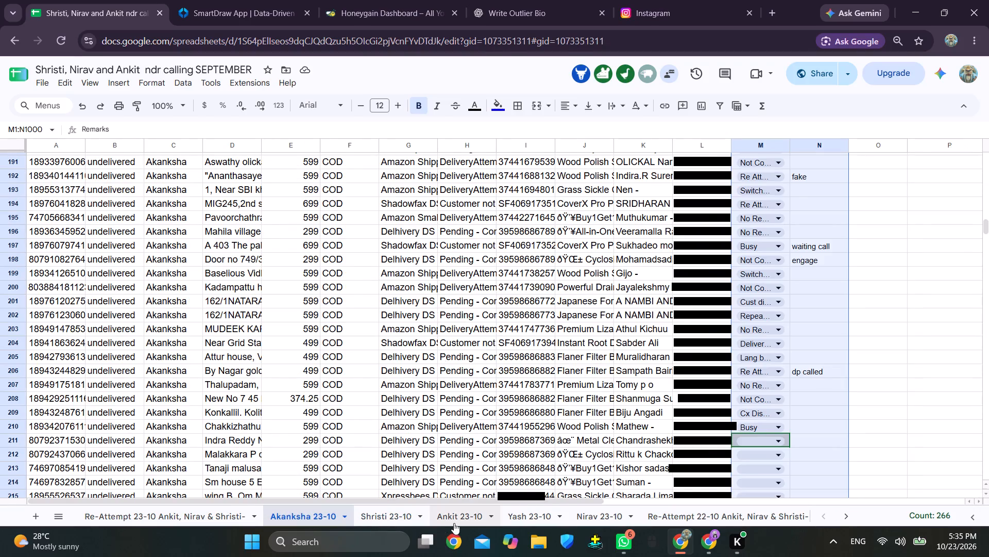
{"action": "left_click", "coordinate": [527, 523]}
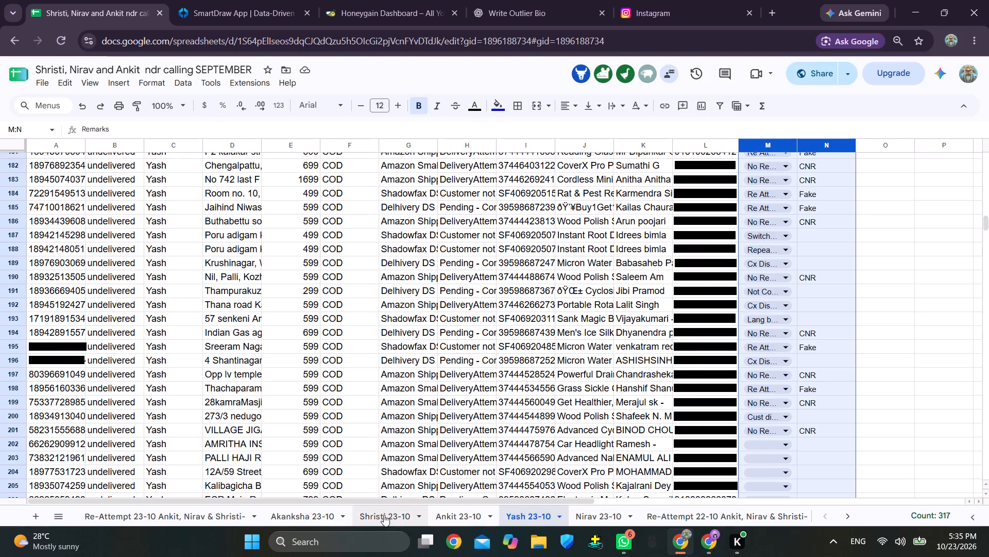
{"action": "left_click", "coordinate": [441, 517]}
{"action": "left_click", "coordinate": [622, 235]}
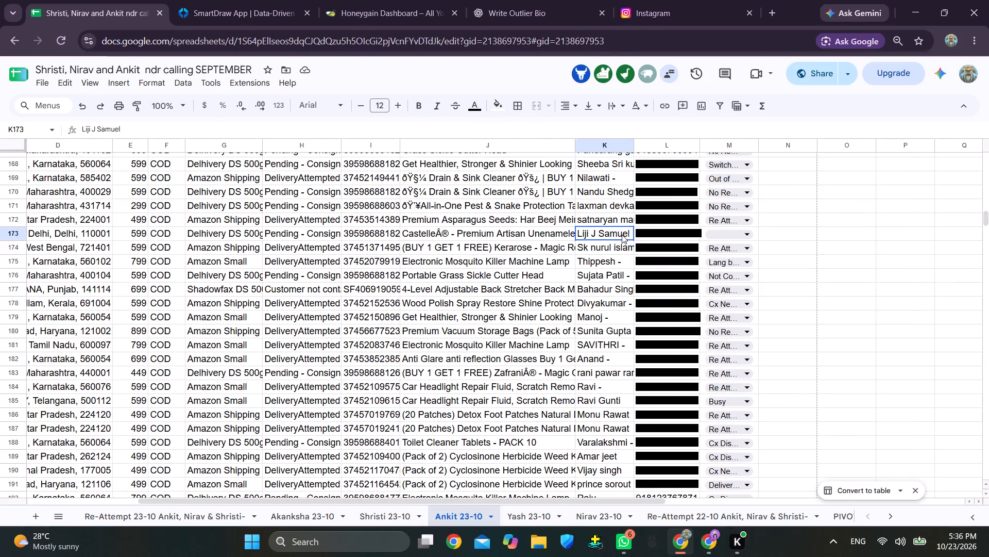
{"action": "left_click", "coordinate": [725, 235]}
{"action": "key", "text": "s"}
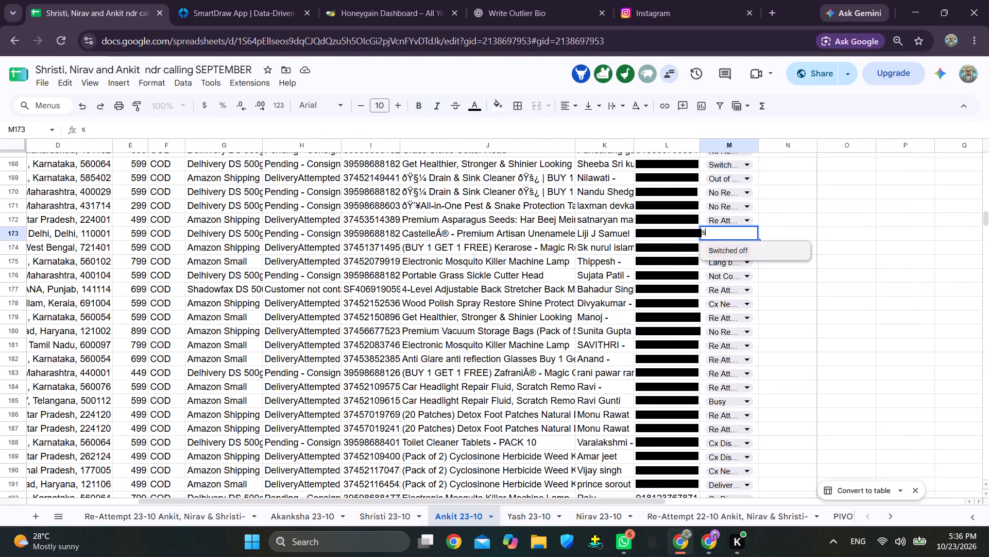
{"action": "left_click", "coordinate": [728, 250]}
Look through the Remarks column of Ankit 23-10, from row 173 up to the header, for rows still missing a remark.
{"action": "scroll", "coordinate": [826, 244], "scroll_direction": "up", "scroll_amount": 8}
{"action": "scroll", "coordinate": [824, 247], "scroll_direction": "down", "scroll_amount": 1}
{"action": "scroll", "coordinate": [824, 247], "scroll_direction": "up", "scroll_amount": 7}
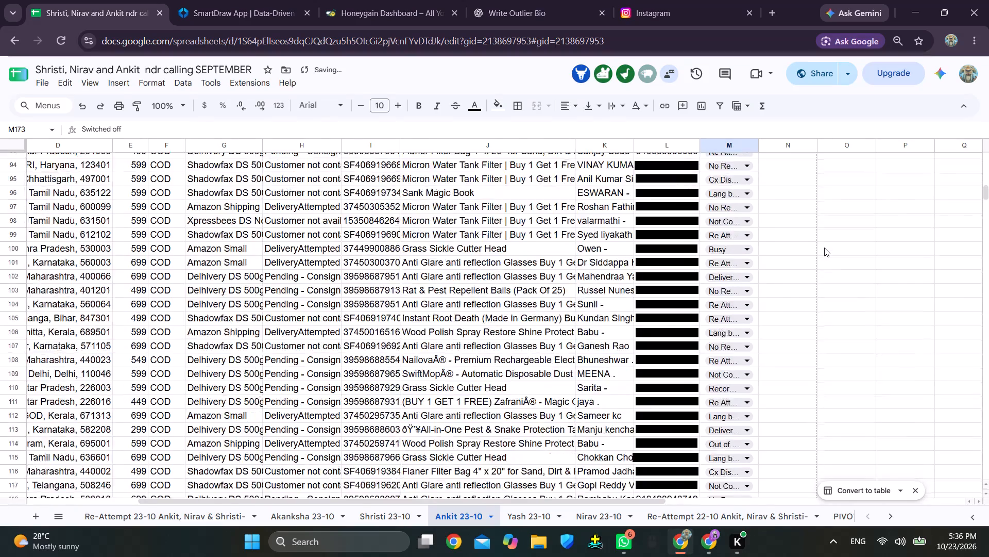
{"action": "scroll", "coordinate": [824, 248], "scroll_direction": "up", "scroll_amount": 20}
{"action": "scroll", "coordinate": [824, 248], "scroll_direction": "up", "scroll_amount": 6}
{"action": "scroll", "coordinate": [824, 247], "scroll_direction": "down", "scroll_amount": 10}
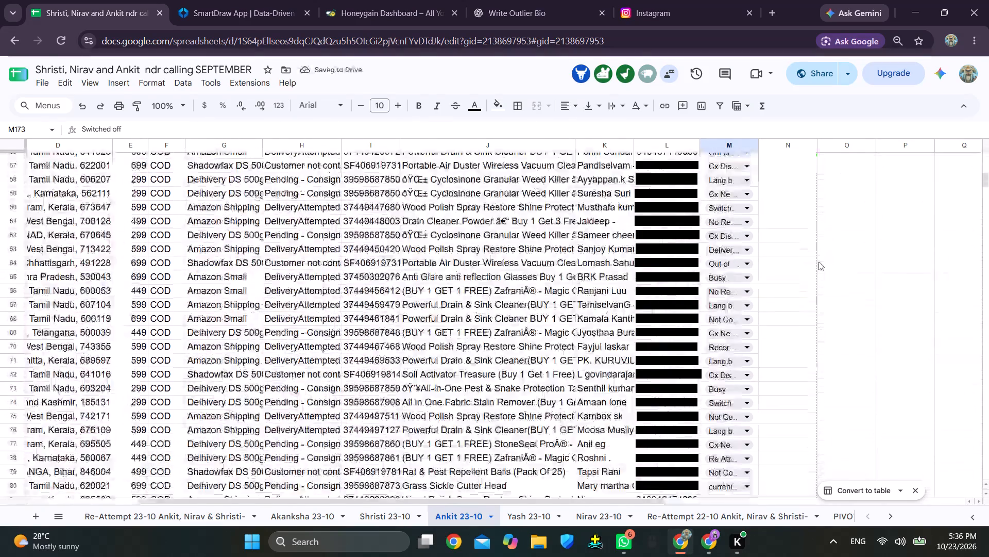
{"action": "scroll", "coordinate": [819, 261], "scroll_direction": "down", "scroll_amount": 15}
{"action": "scroll", "coordinate": [818, 268], "scroll_direction": "up", "scroll_amount": 20}
{"action": "scroll", "coordinate": [818, 268], "scroll_direction": "up", "scroll_amount": 7}
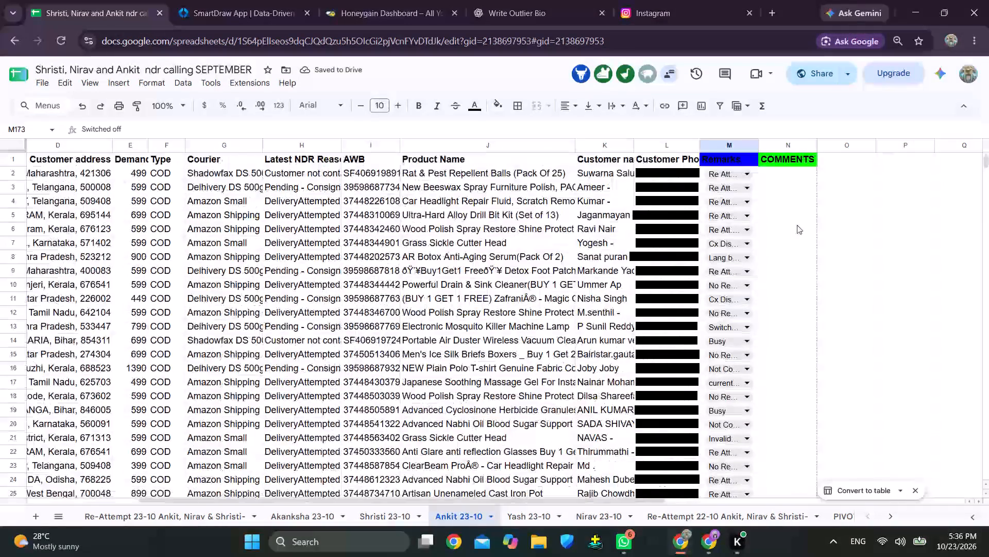
{"action": "left_click", "coordinate": [878, 189]}
{"action": "scroll", "coordinate": [811, 288], "scroll_direction": "down", "scroll_amount": 19}
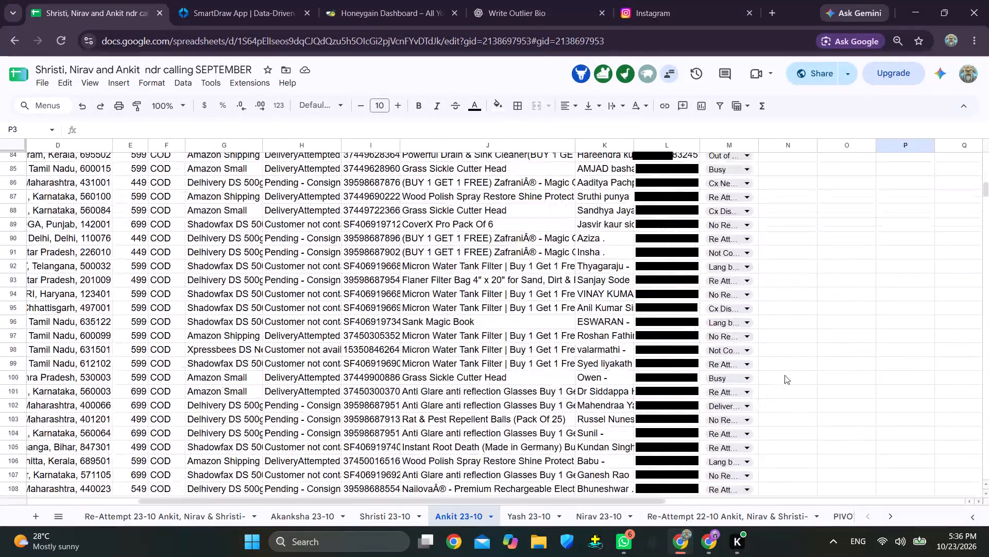
In the other Chrome window, examine the remark-count pivot tables on the Ankit, Yash and Nirav 23-10 sheets.
{"action": "left_click", "coordinate": [712, 546]}
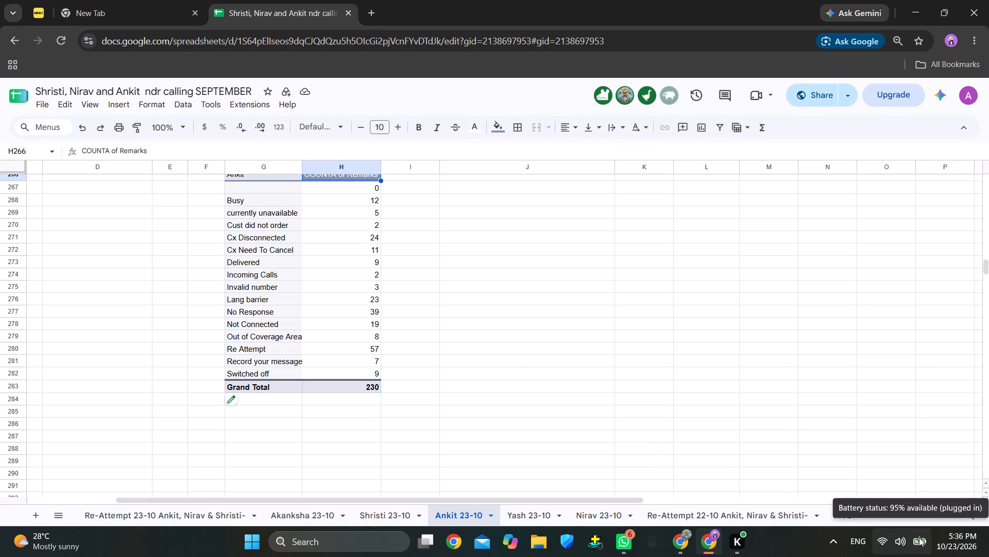
{"action": "left_click", "coordinate": [531, 520]}
{"action": "scroll", "coordinate": [927, 340], "scroll_direction": "up", "scroll_amount": 20}
{"action": "scroll", "coordinate": [927, 340], "scroll_direction": "up", "scroll_amount": 11}
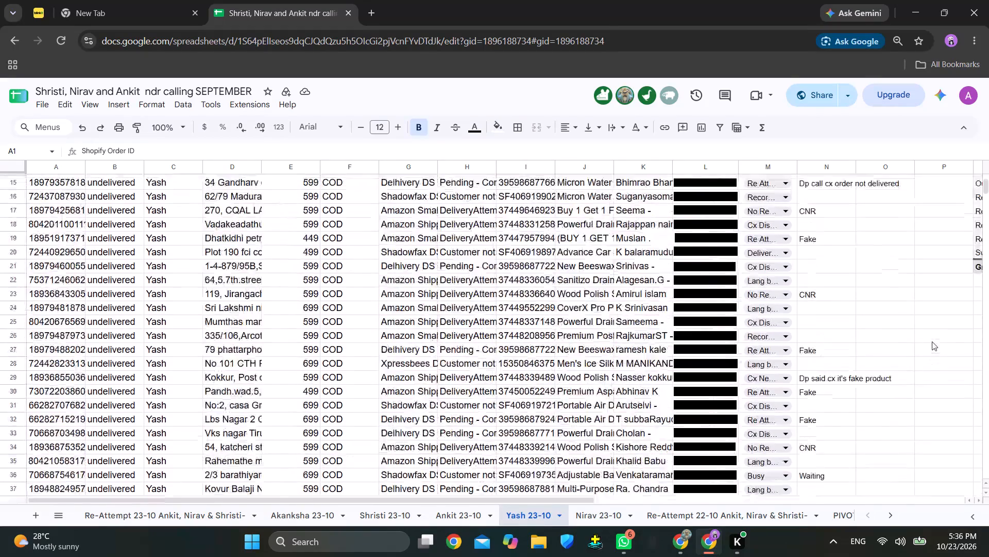
{"action": "scroll", "coordinate": [932, 341], "scroll_direction": "up", "scroll_amount": 7}
{"action": "left_click_drag", "start_coordinate": [547, 502], "coordinate": [594, 494]}
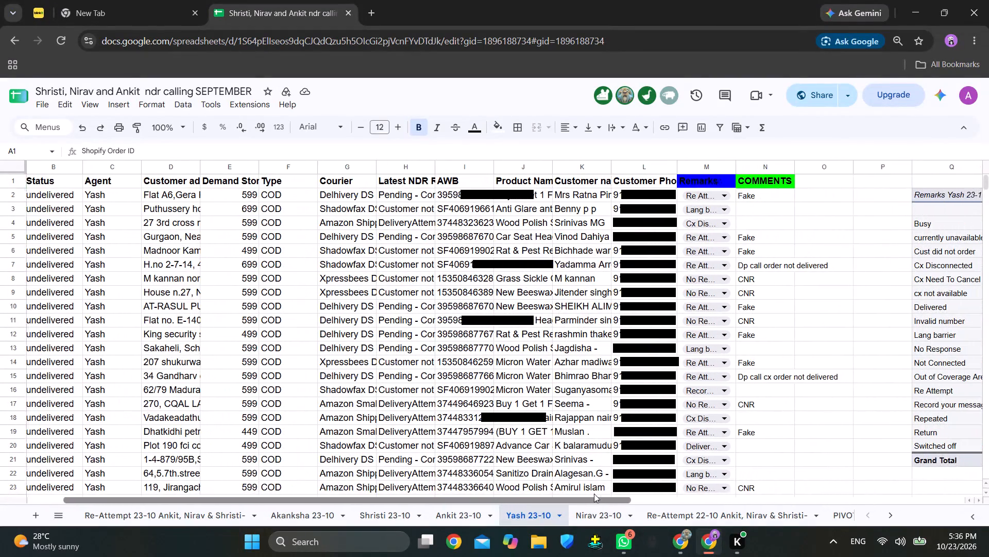
{"action": "left_click_drag", "start_coordinate": [594, 494], "coordinate": [686, 491]}
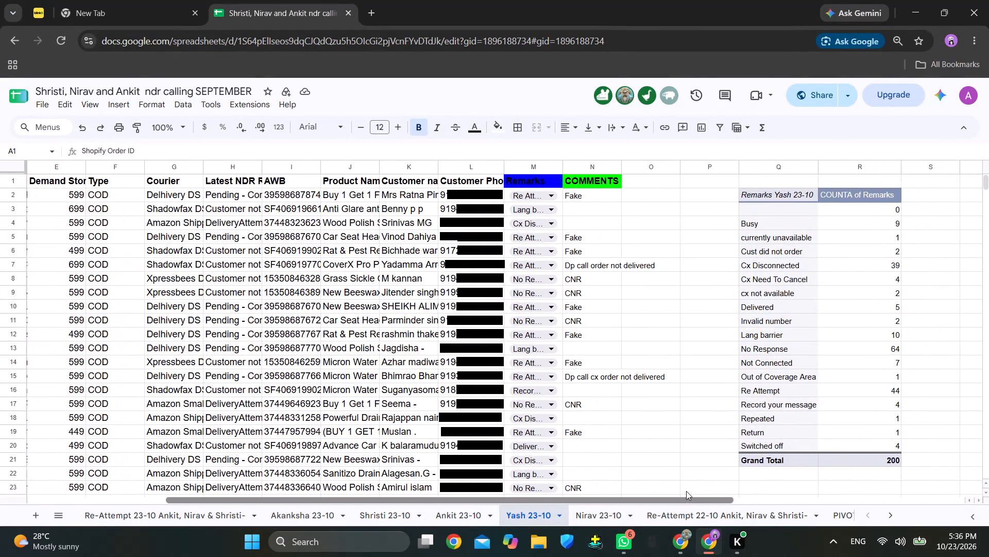
{"action": "left_click_drag", "start_coordinate": [686, 491], "coordinate": [687, 491]}
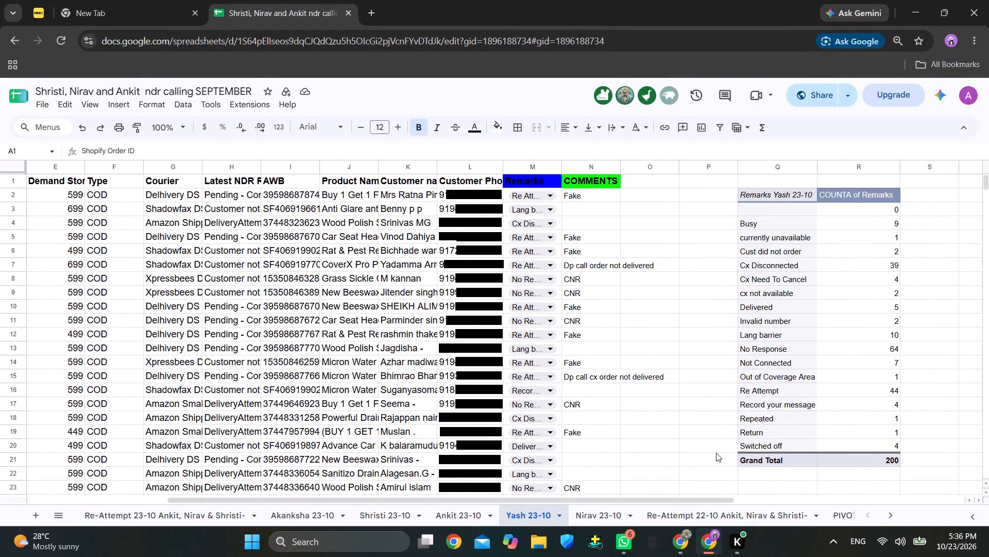
{"action": "left_click", "coordinate": [590, 512]}
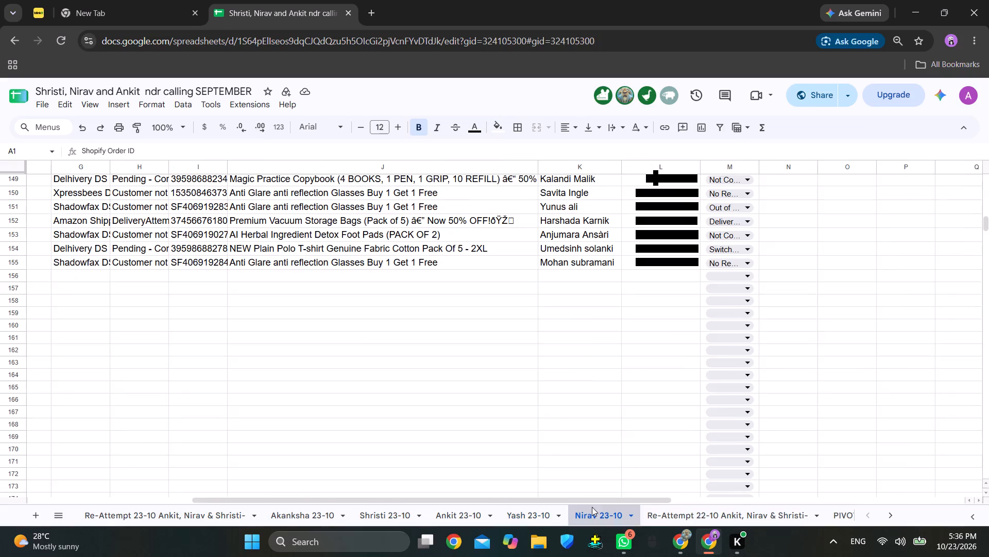
{"action": "scroll", "coordinate": [730, 359], "scroll_direction": "up", "scroll_amount": 20}
{"action": "scroll", "coordinate": [730, 359], "scroll_direction": "up", "scroll_amount": 17}
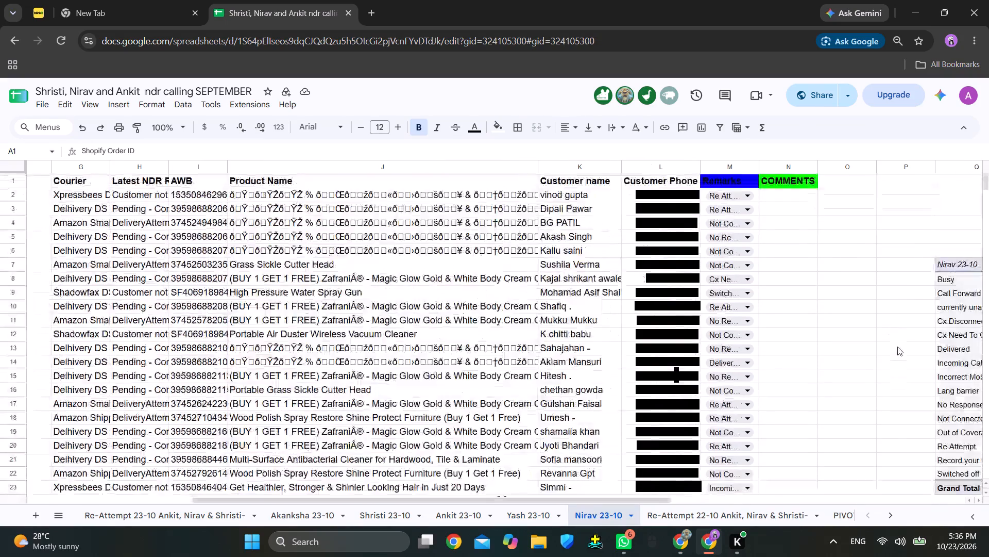
{"action": "left_click_drag", "start_coordinate": [661, 501], "coordinate": [758, 494]}
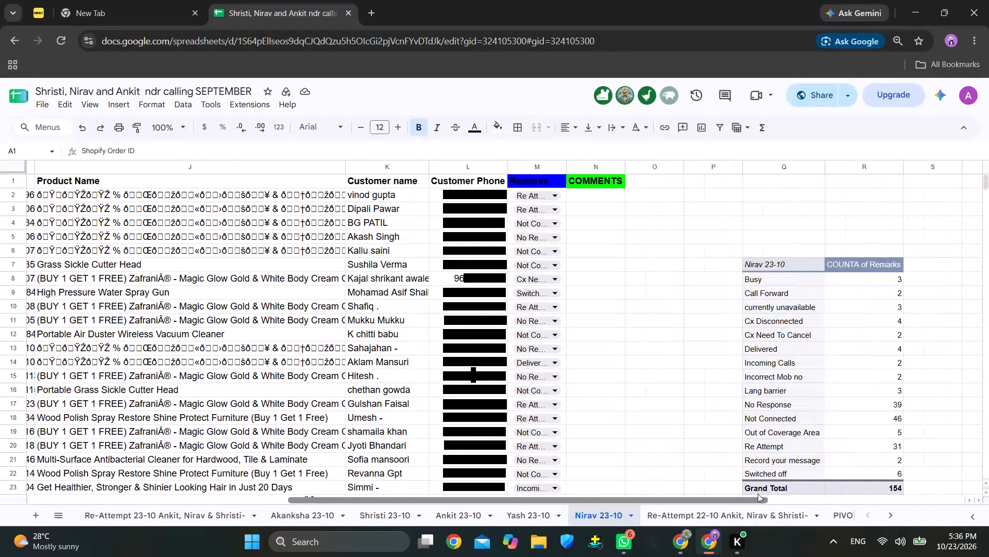
{"action": "left_click_drag", "start_coordinate": [758, 494], "coordinate": [758, 493]}
{"action": "scroll", "coordinate": [676, 356], "scroll_direction": "down", "scroll_amount": 1}
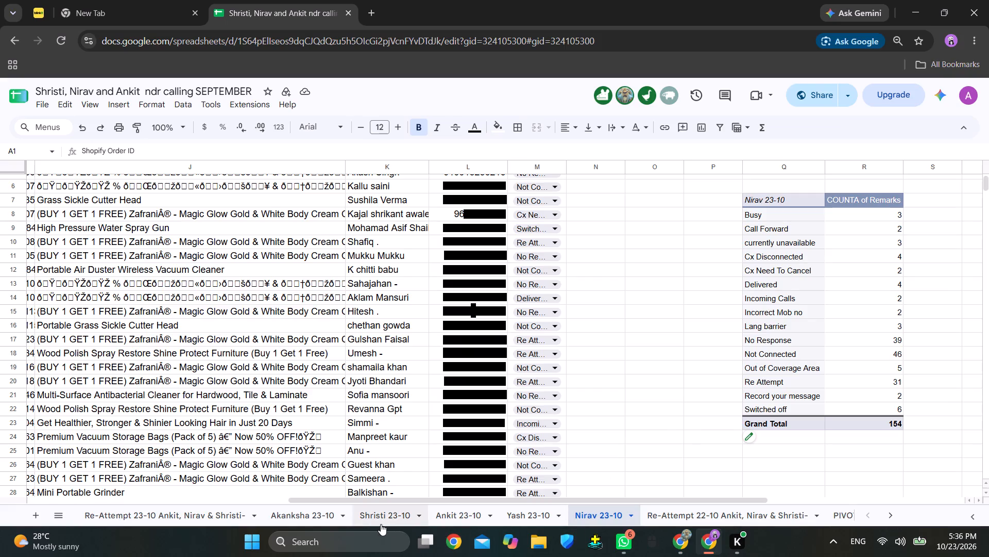
Examine the remark-count pivot tables on the Akanksha and Shristi 23-10 sheets, and return to the top of Ankit 23-10 in the first Chrome window.
{"action": "left_click", "coordinate": [317, 516]}
{"action": "scroll", "coordinate": [904, 296], "scroll_direction": "up", "scroll_amount": 20}
{"action": "scroll", "coordinate": [904, 296], "scroll_direction": "up", "scroll_amount": 5}
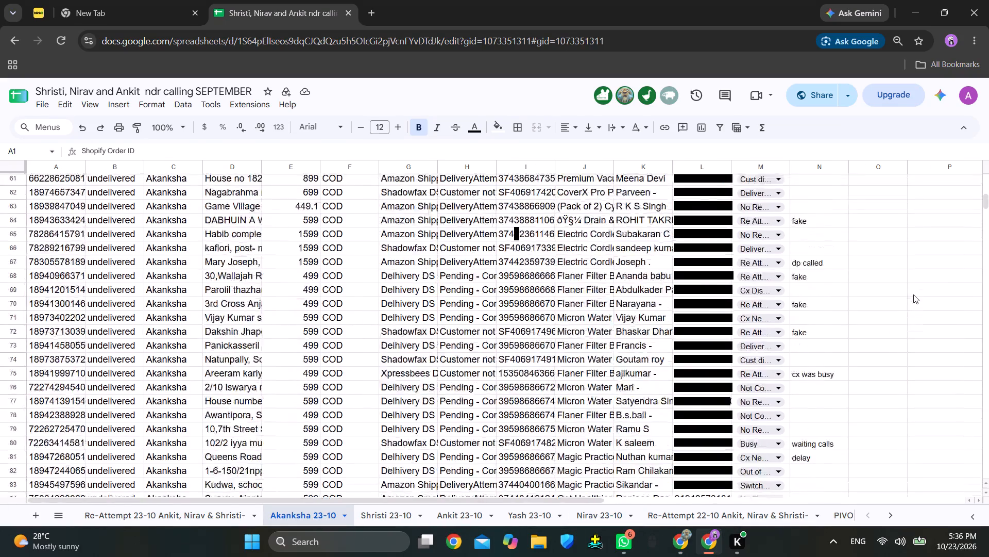
{"action": "scroll", "coordinate": [913, 294], "scroll_direction": "up", "scroll_amount": 13}
{"action": "scroll", "coordinate": [683, 441], "scroll_direction": "down", "scroll_amount": 1}
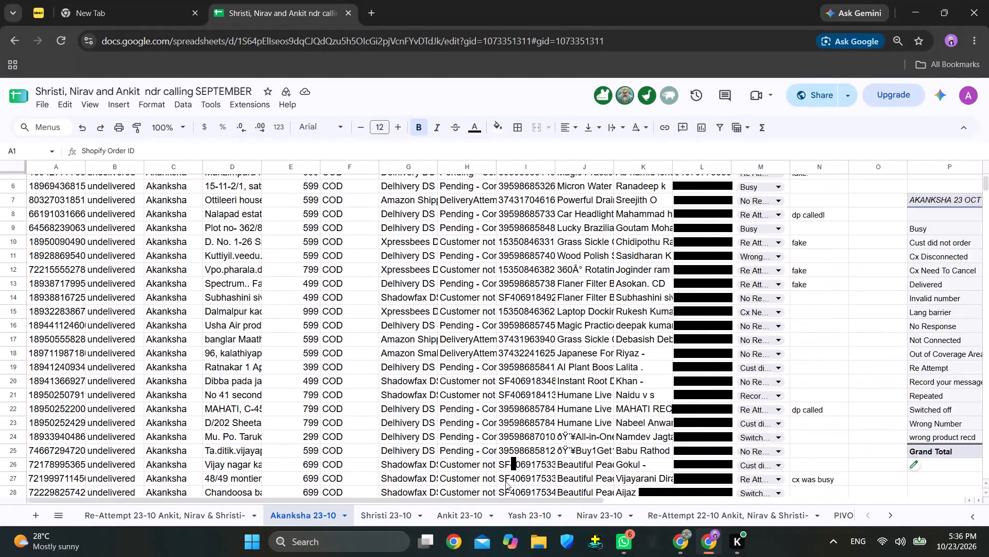
{"action": "left_click_drag", "start_coordinate": [493, 500], "coordinate": [622, 499]}
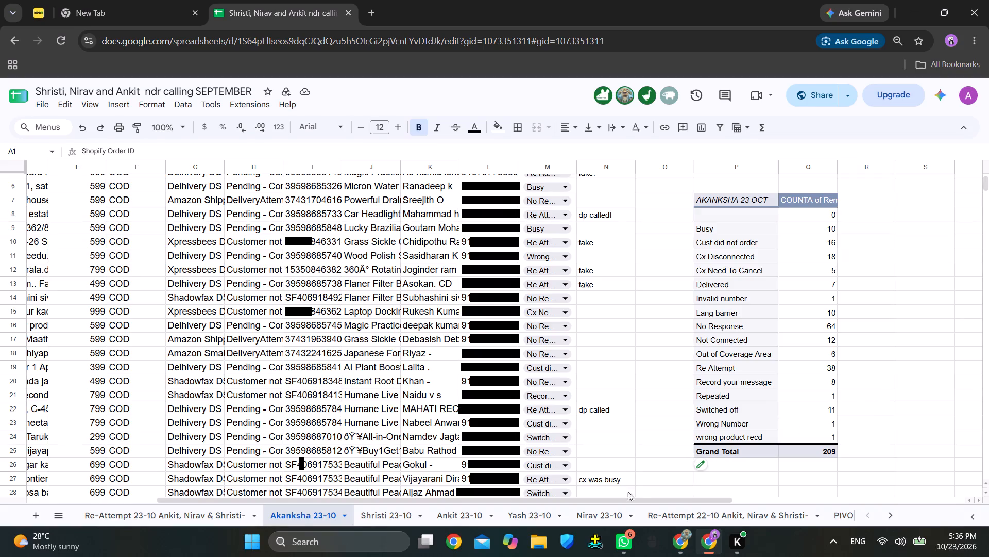
{"action": "left_click", "coordinate": [383, 519]}
{"action": "scroll", "coordinate": [923, 355], "scroll_direction": "up", "scroll_amount": 1}
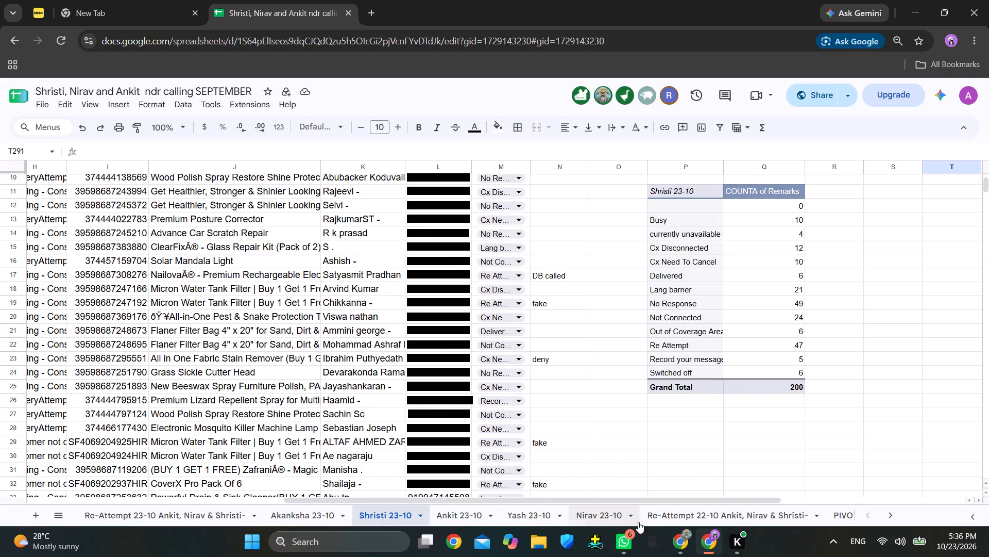
{"action": "left_click", "coordinate": [680, 545]}
{"action": "scroll", "coordinate": [847, 322], "scroll_direction": "up", "scroll_amount": 20}
{"action": "scroll", "coordinate": [847, 322], "scroll_direction": "up", "scroll_amount": 8}
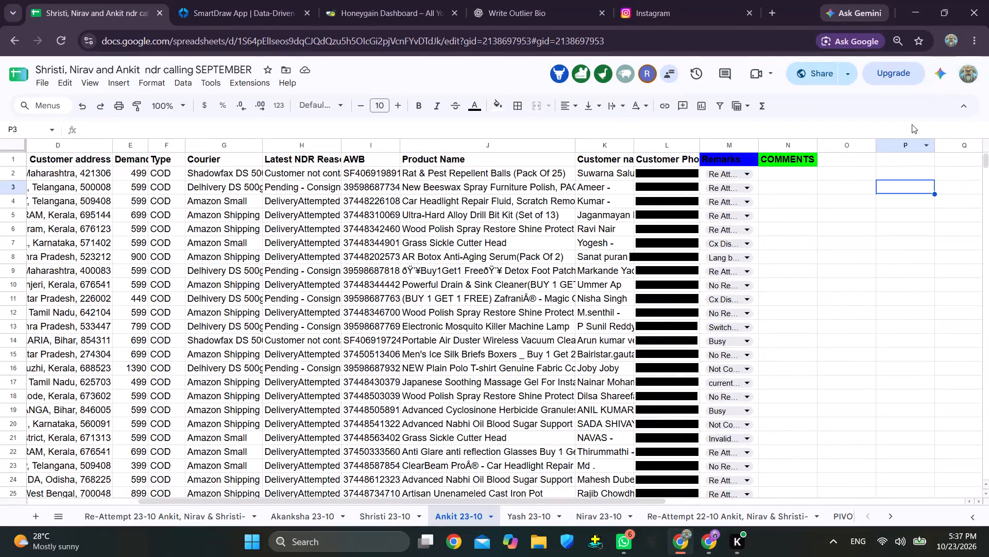